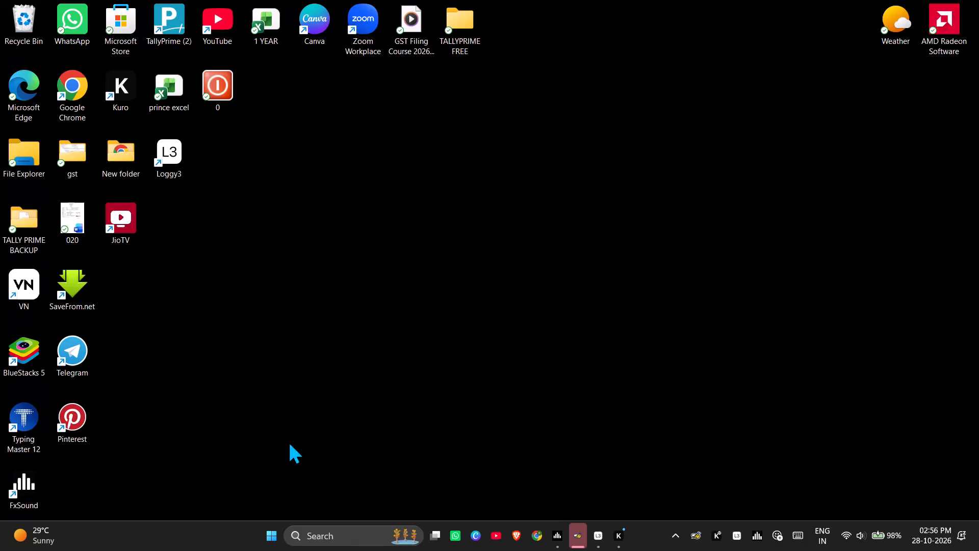
Launch the VN video editor from the desktop and open the Oct 27, 2026 project.
double_click(19, 296)
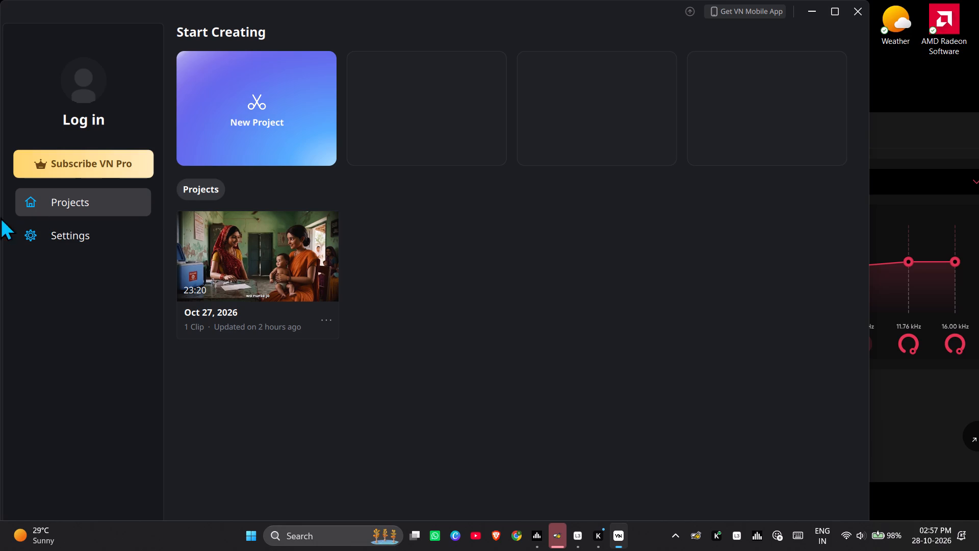
left_click(296, 270)
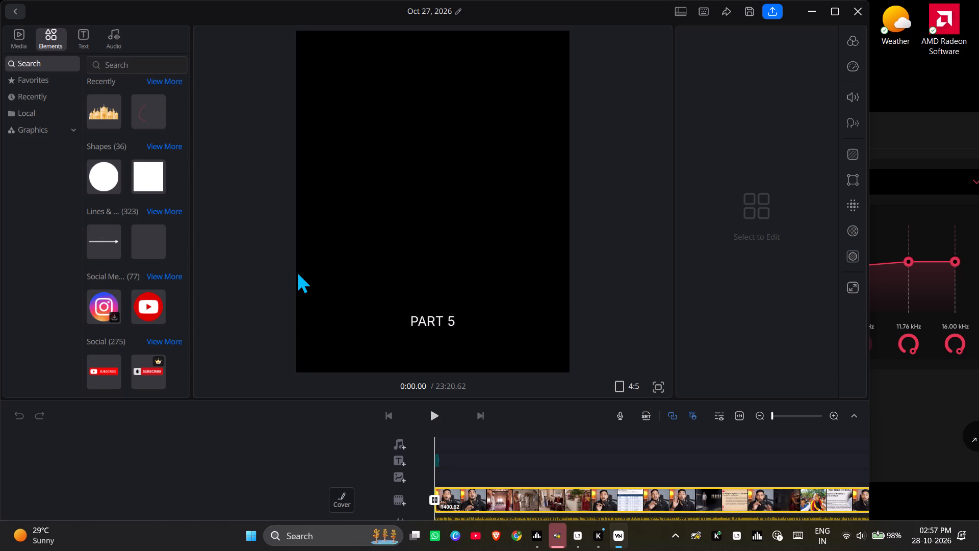
Turn on Bluetooth in the system quick settings and look over the paired devices.
left_click(861, 524)
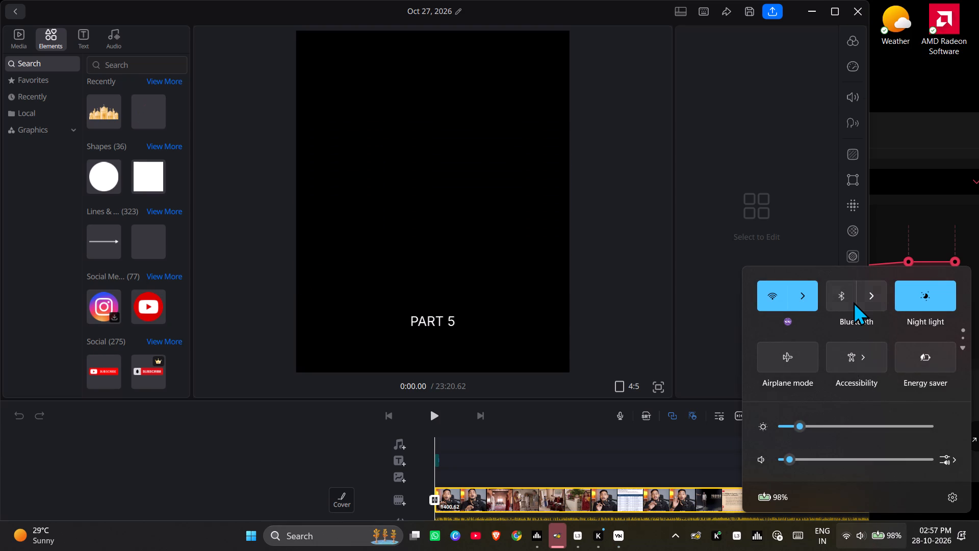
left_click(847, 299)
left_click(876, 293)
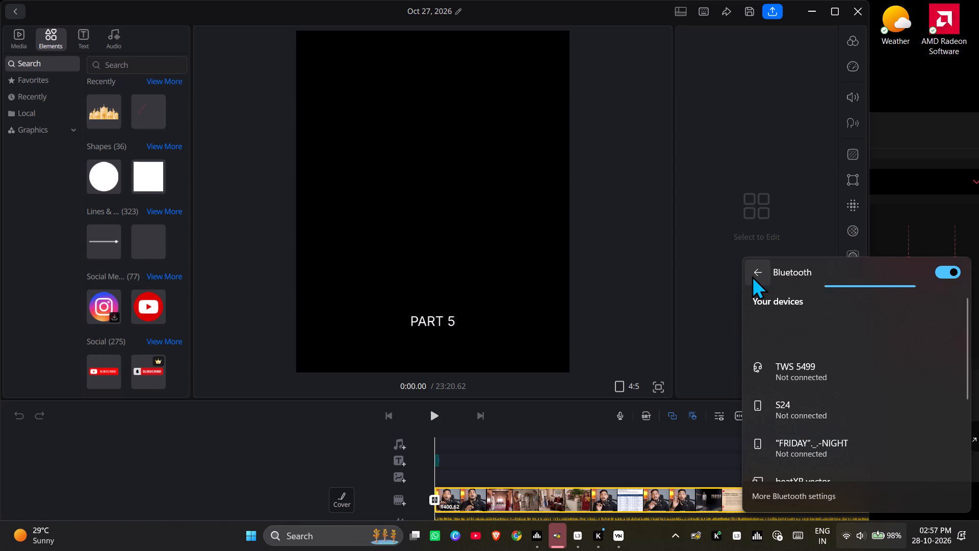
left_click(752, 275)
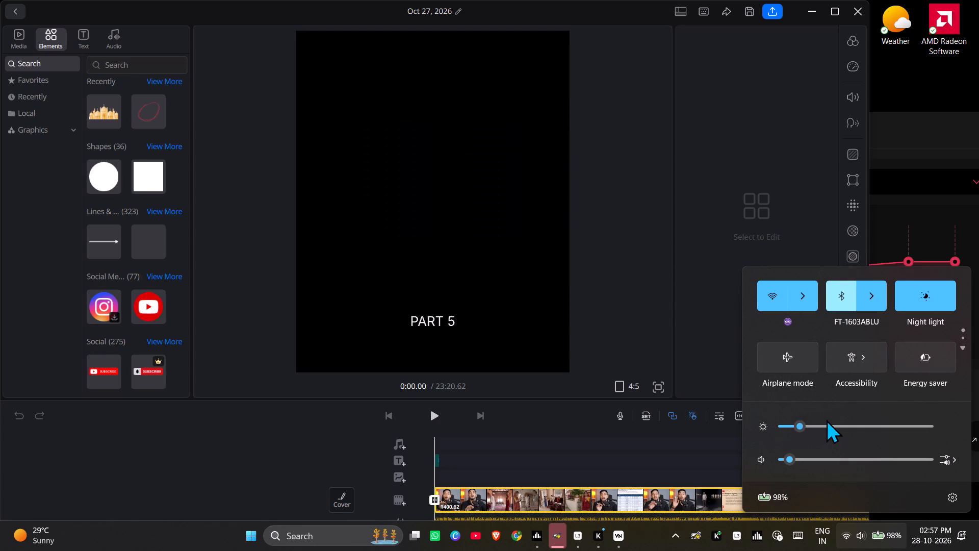
Raise the display brightness to about a third of its range.
left_click(827, 418)
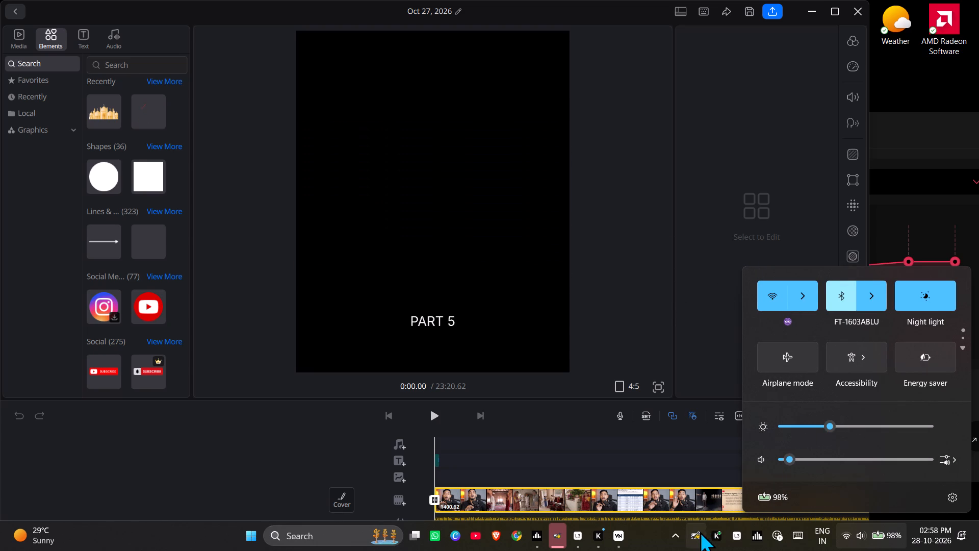
Switch to FxSound and set the output device to Speaker (Realtek(R) Audio) and the preset to Music.
left_click(533, 532)
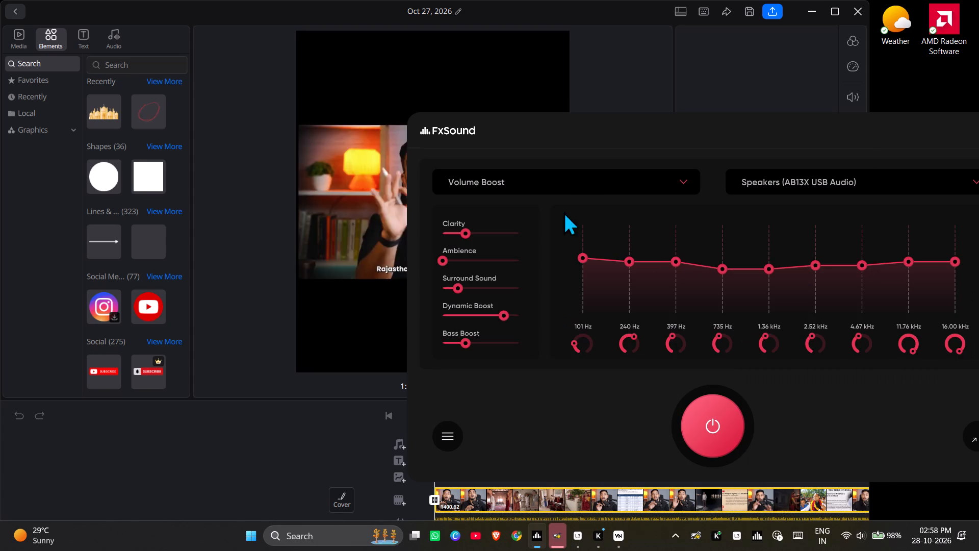
left_click(780, 180)
left_click(768, 197)
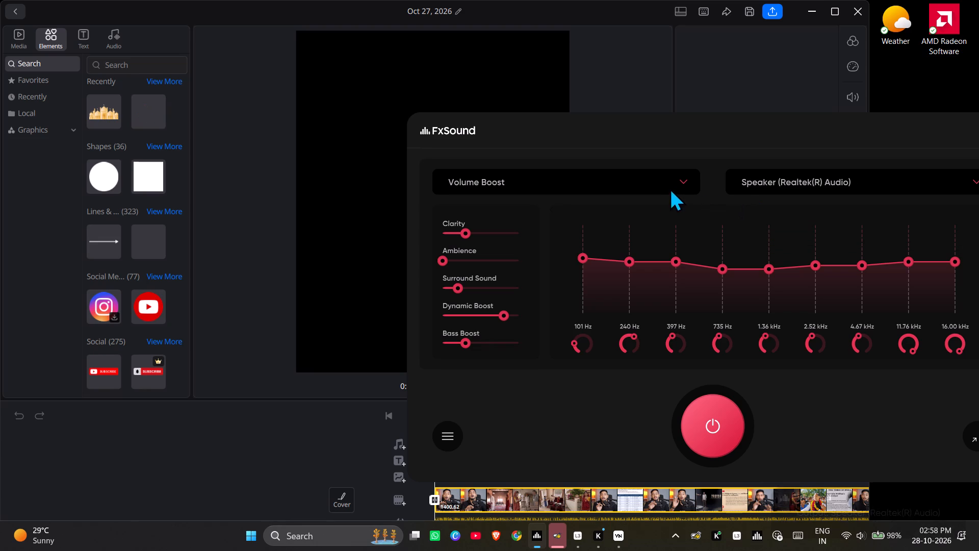
left_click(669, 188)
left_click(519, 305)
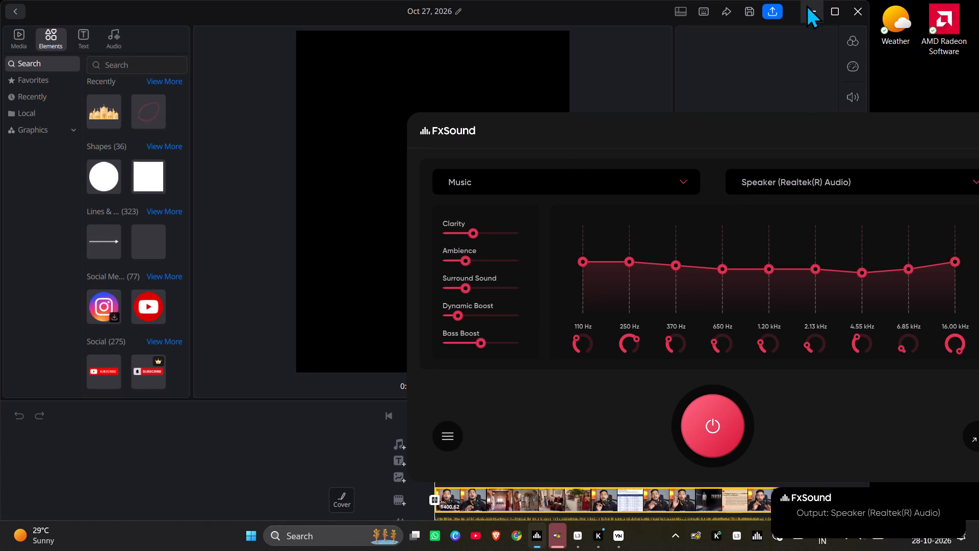
Minimize the VN project window and refresh the desktop.
left_click(806, 5)
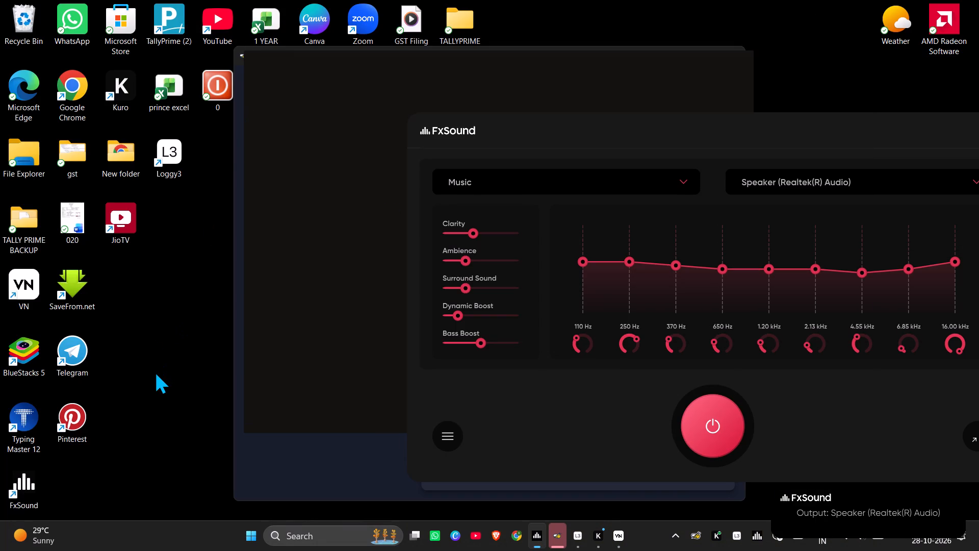
right_click(154, 371)
left_click(216, 170)
right_click_drag(104, 375, 121, 366)
left_click(193, 168)
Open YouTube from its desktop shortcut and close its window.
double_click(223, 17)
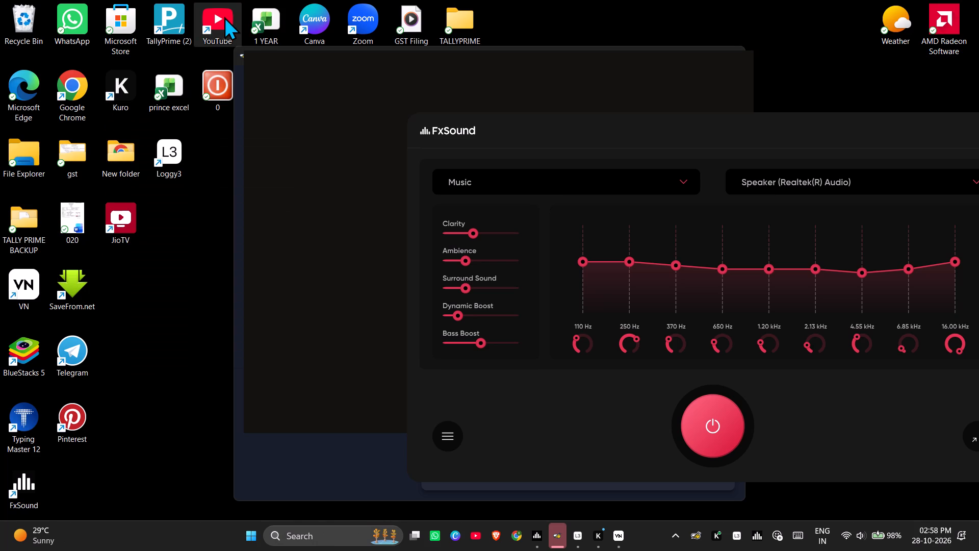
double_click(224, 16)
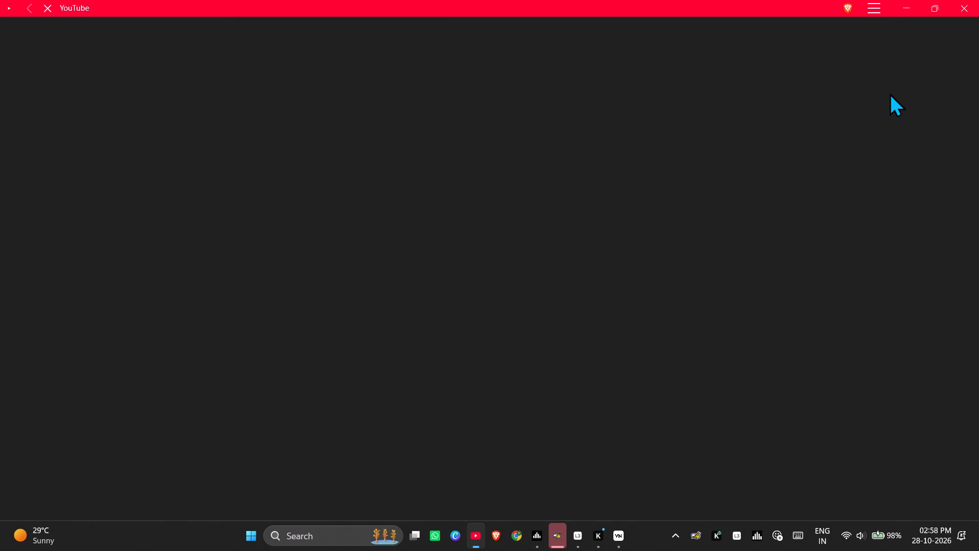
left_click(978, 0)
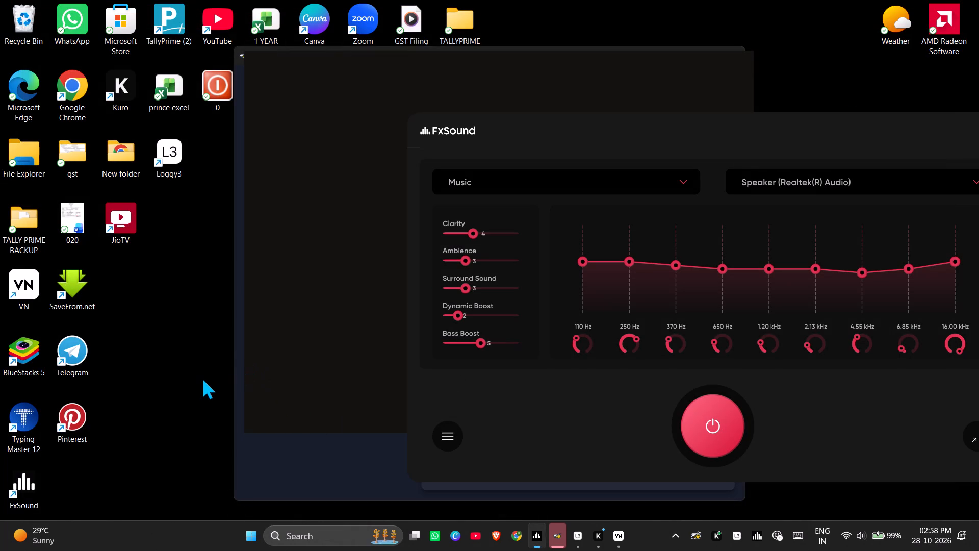
Refresh the desktop.
right_click(197, 378)
left_click(222, 162)
left_click(222, 182)
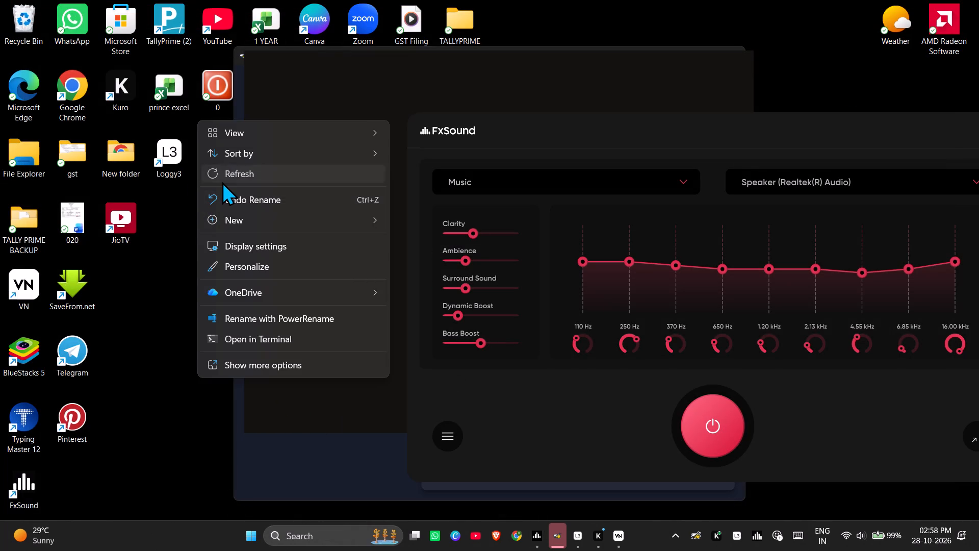
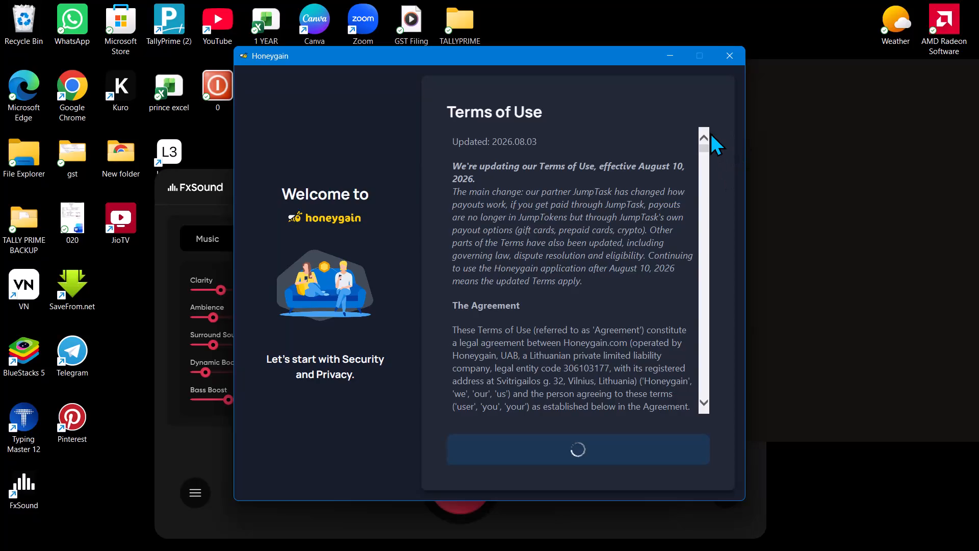
Start the Honeygain login through a Google account.
left_click_drag(706, 144, 695, 375)
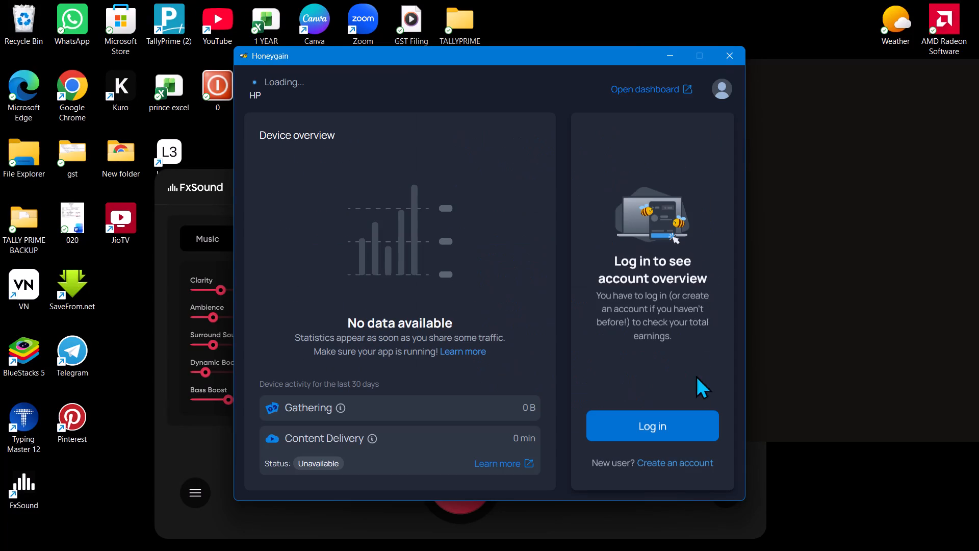
left_click_drag(695, 375, 668, 412)
left_click(668, 421)
left_click(576, 420)
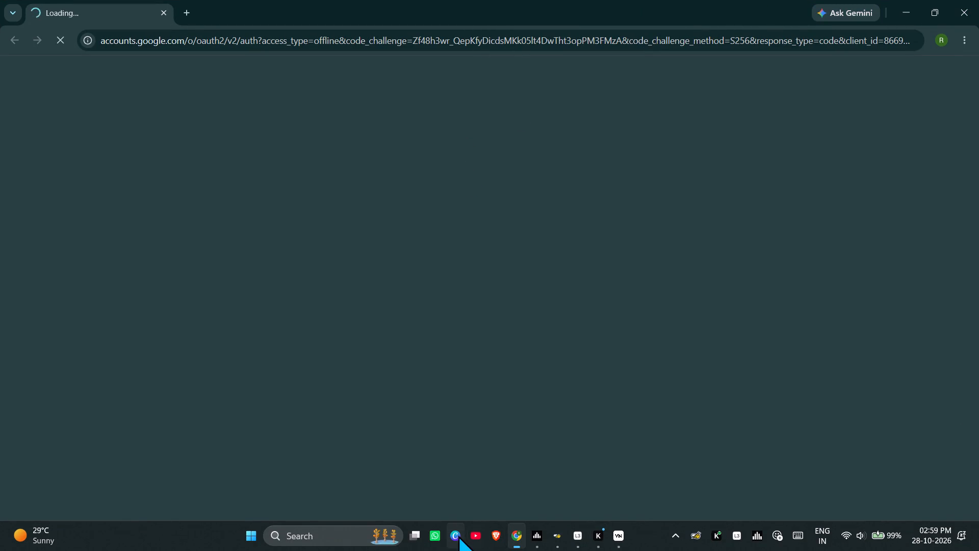
Open YouTube and arrange its window side by side with the Chrome sign-in window, each filling half the screen.
left_click(470, 547)
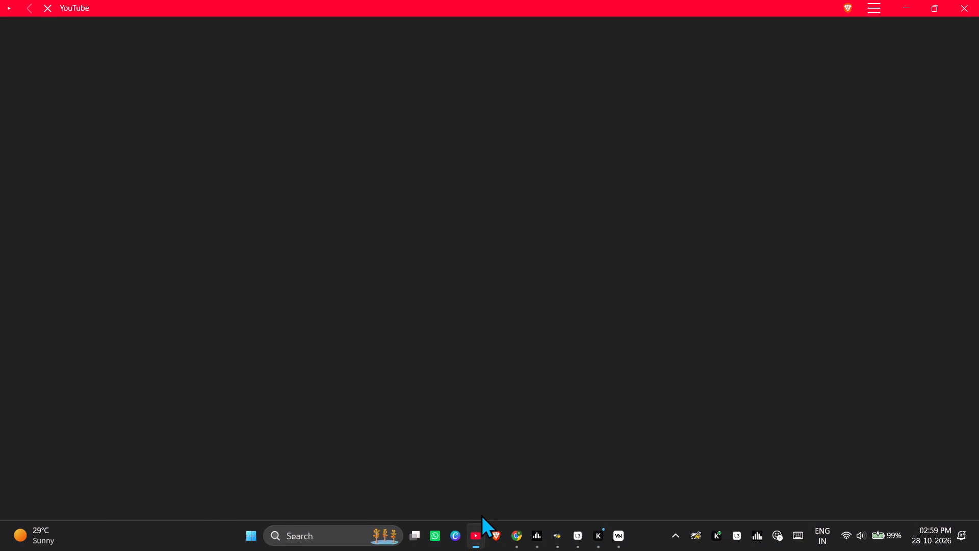
left_click_drag(771, 0, 773, 85)
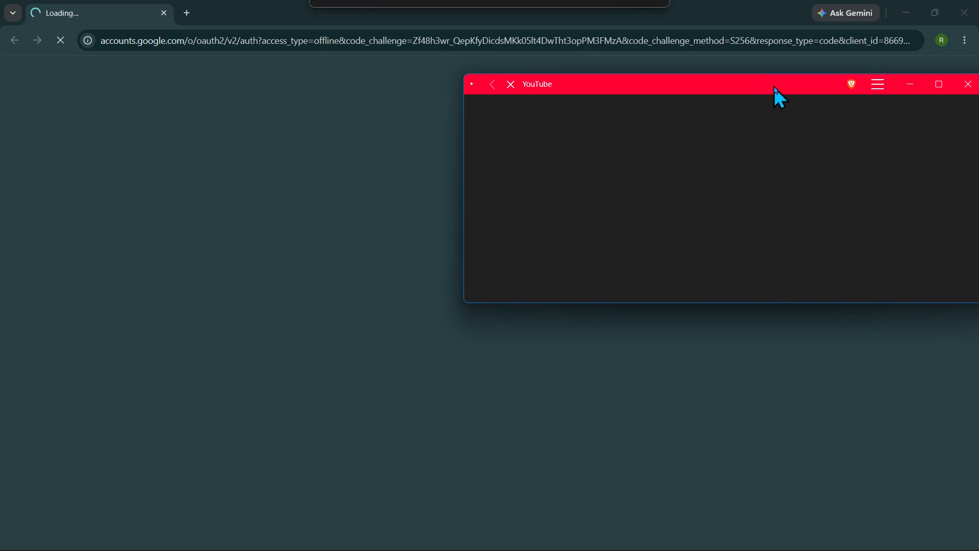
left_click_drag(773, 85, 334, 52)
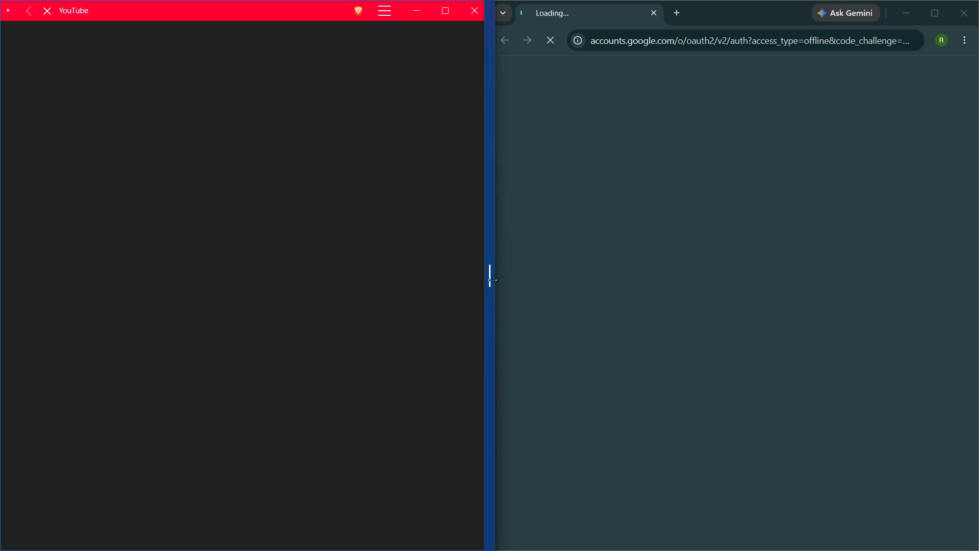
left_click(492, 280)
left_click(492, 280)
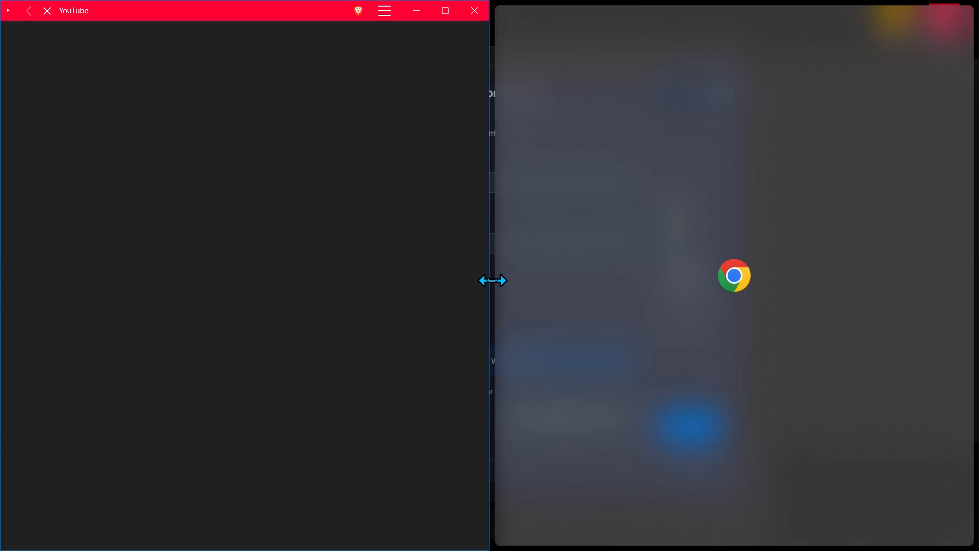
left_click(485, 281)
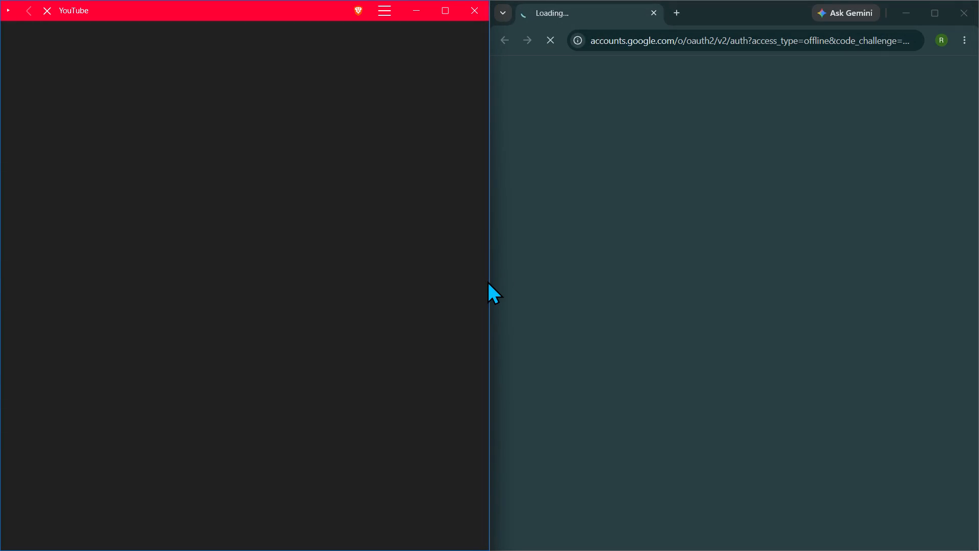
left_click(494, 281)
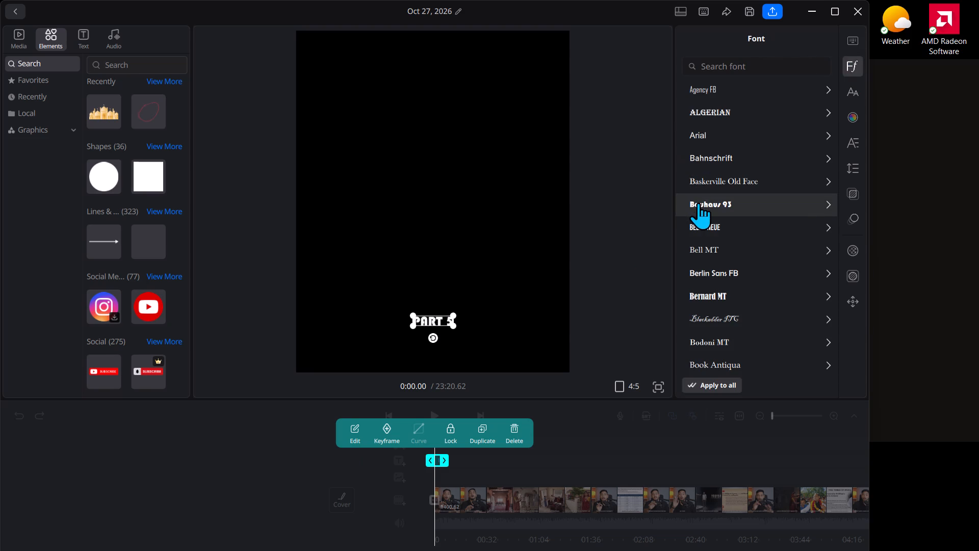
In the VN project, set the PART 5 text to Bauhaus 93 Regular with the white-on-red colour style.
left_click(698, 203)
left_click(850, 121)
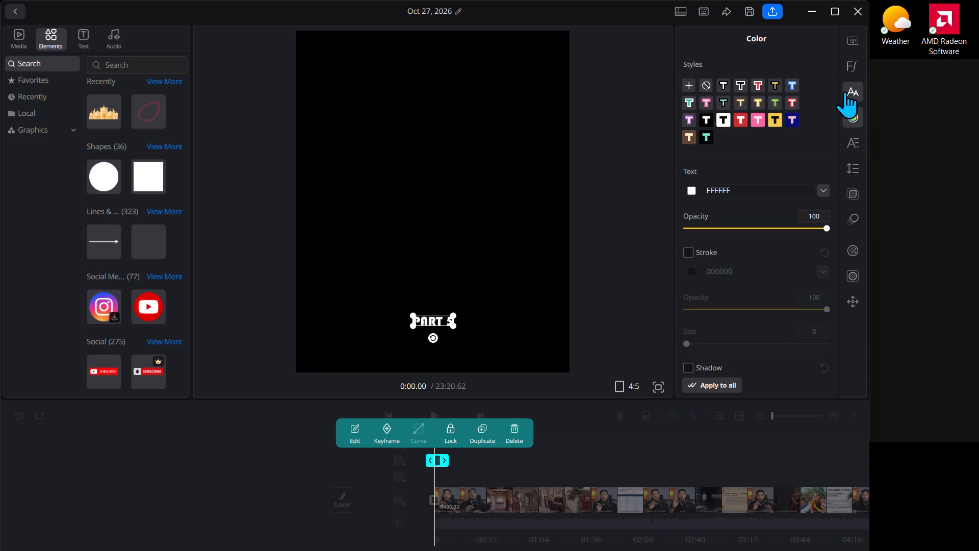
left_click(734, 124)
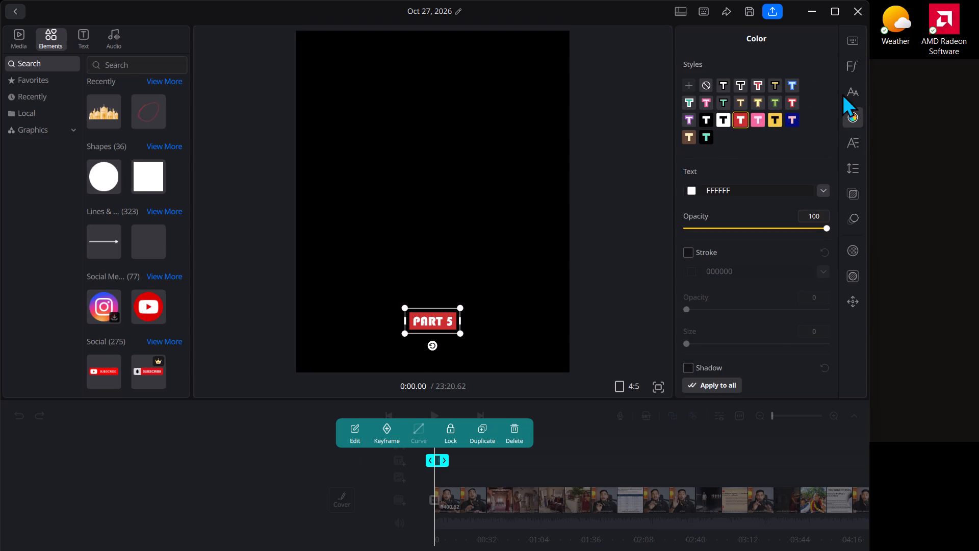
left_click(854, 94)
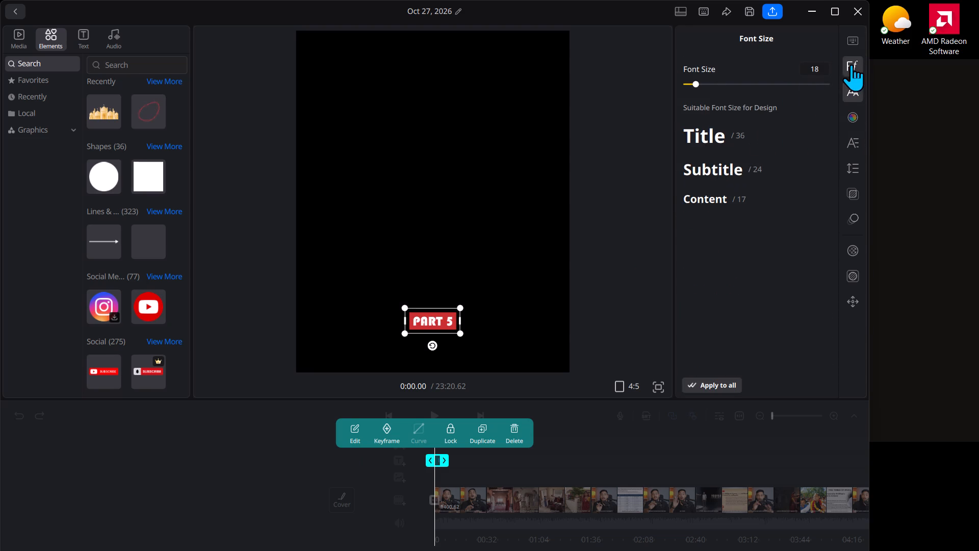
left_click(851, 64)
left_click(708, 199)
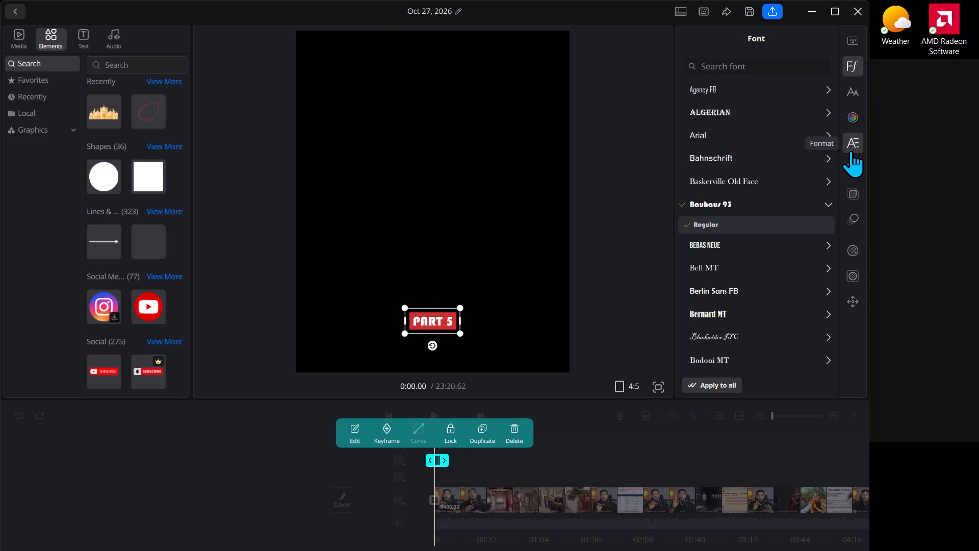
Make the PART 5 text bold and italic.
left_click(849, 152)
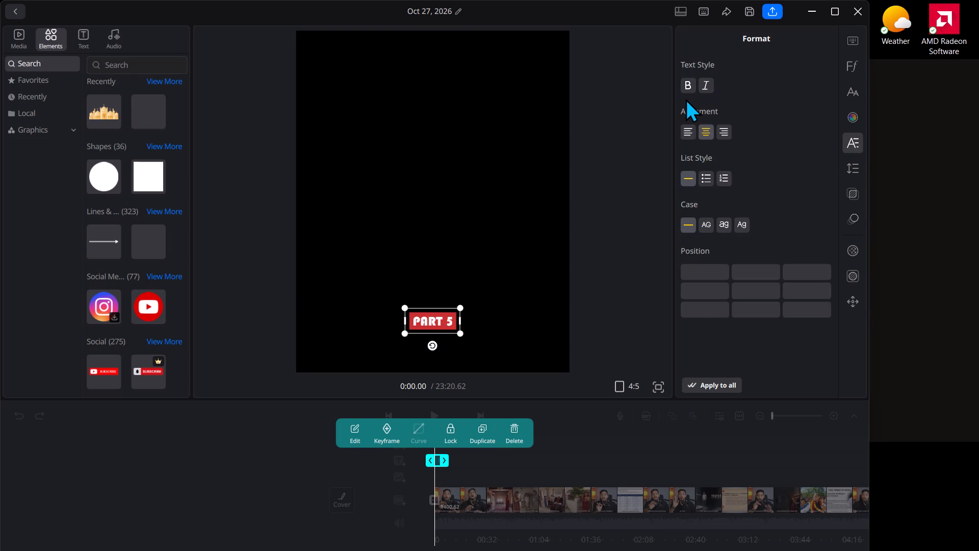
left_click(690, 76)
left_click(690, 85)
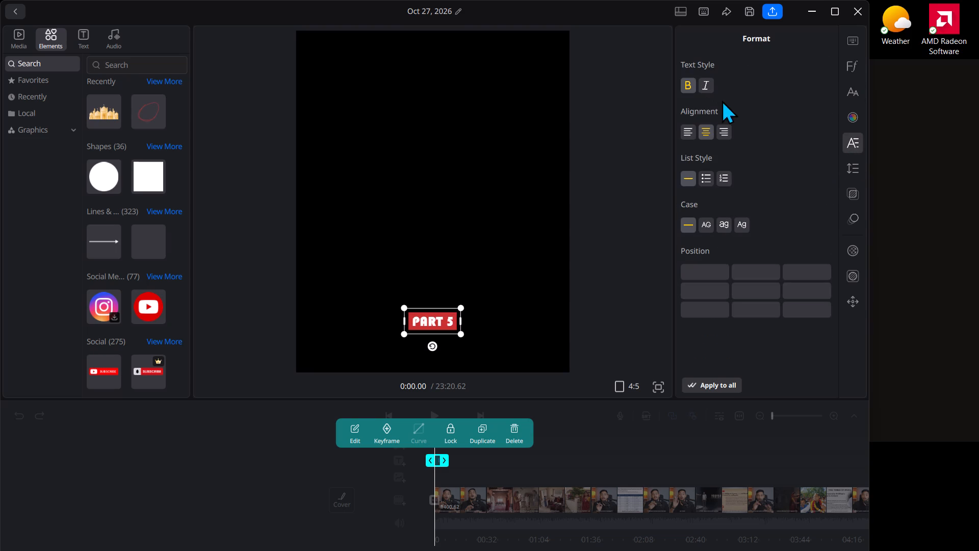
left_click(697, 83)
left_click(704, 85)
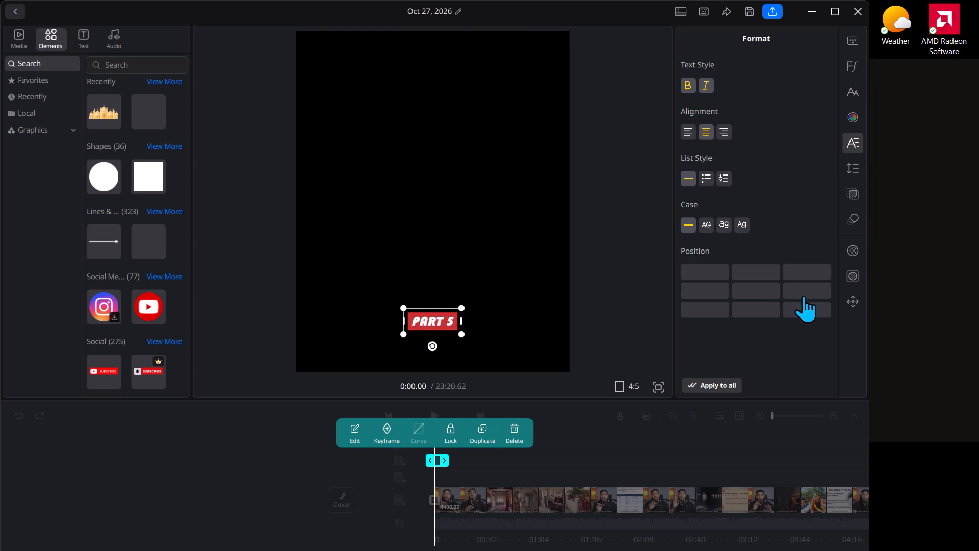
Apply the second Active caption animation, the one with word-by-word yellow highlighting, to the PART 5 text.
left_click(861, 215)
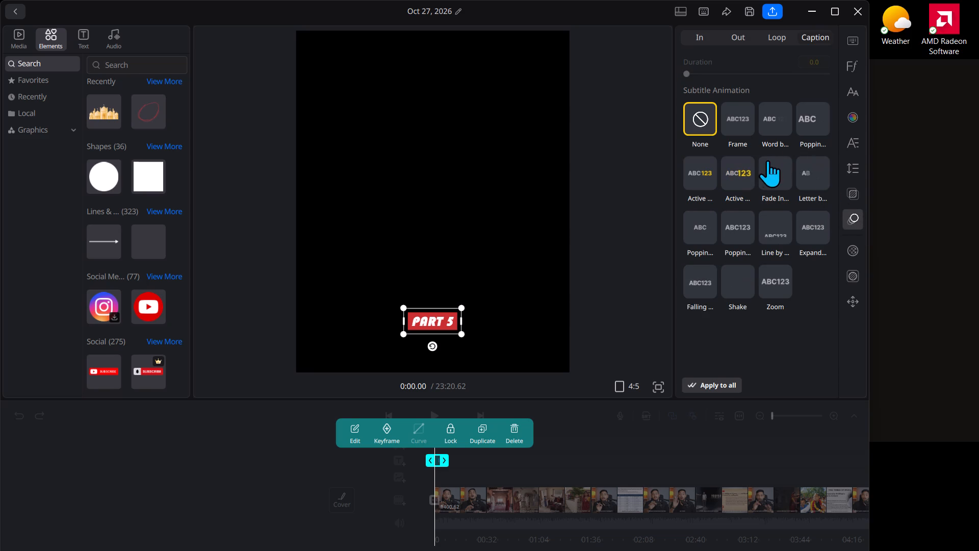
left_click(752, 169)
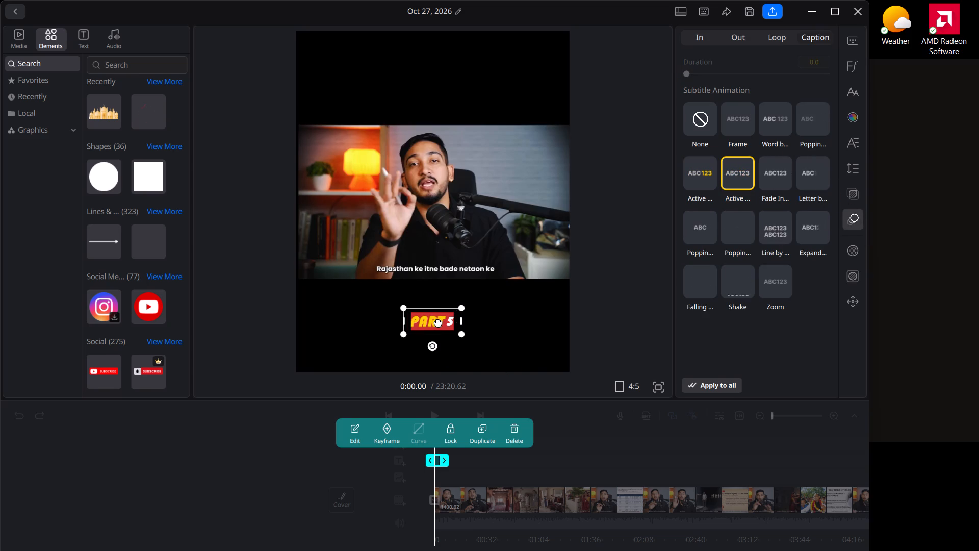
Move the PART 5 label to just above the video's upper-left corner and preview the opening second.
left_click_drag(438, 322, 325, 116)
left_click(240, 396)
key("space")
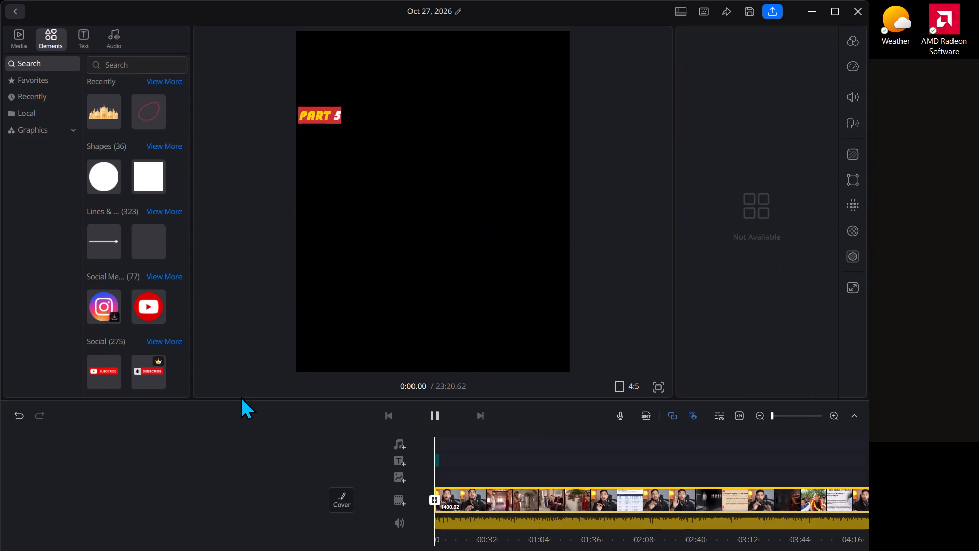
key("space")
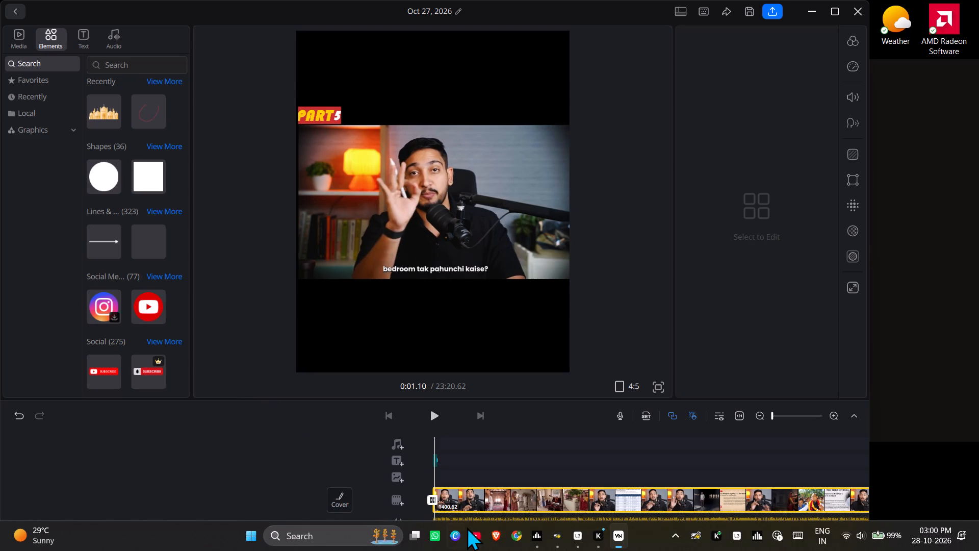
Switch to FxSound and set the output device to Speakers (AB13X USB Audio).
left_click(539, 537)
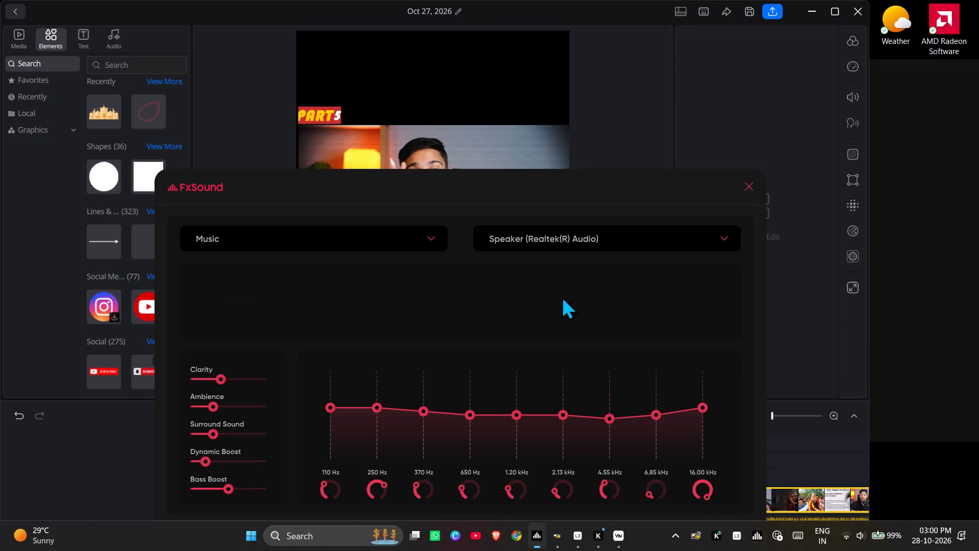
left_click(559, 237)
left_click(546, 284)
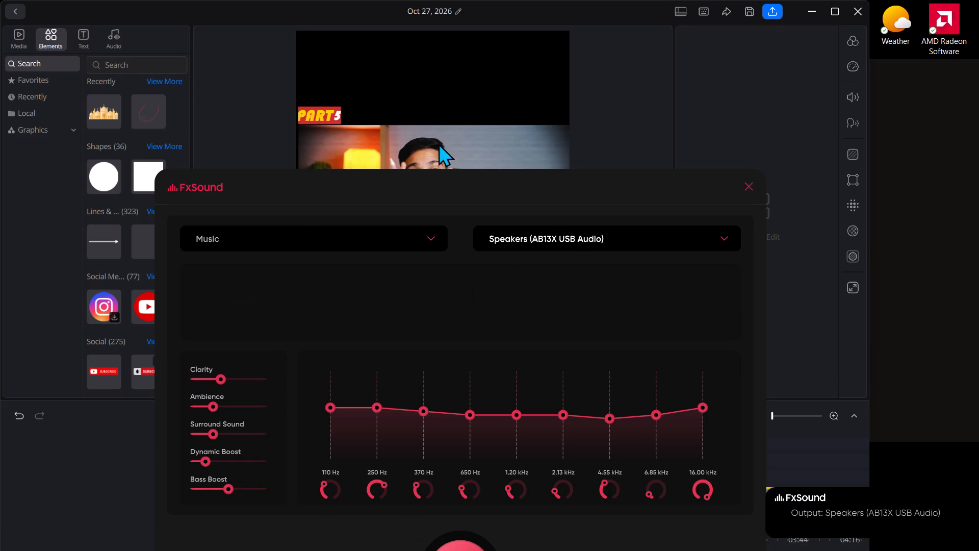
Return to the VN project, maximize its window and play the opening of the video.
left_click(437, 133)
key("space")
left_click(833, 11)
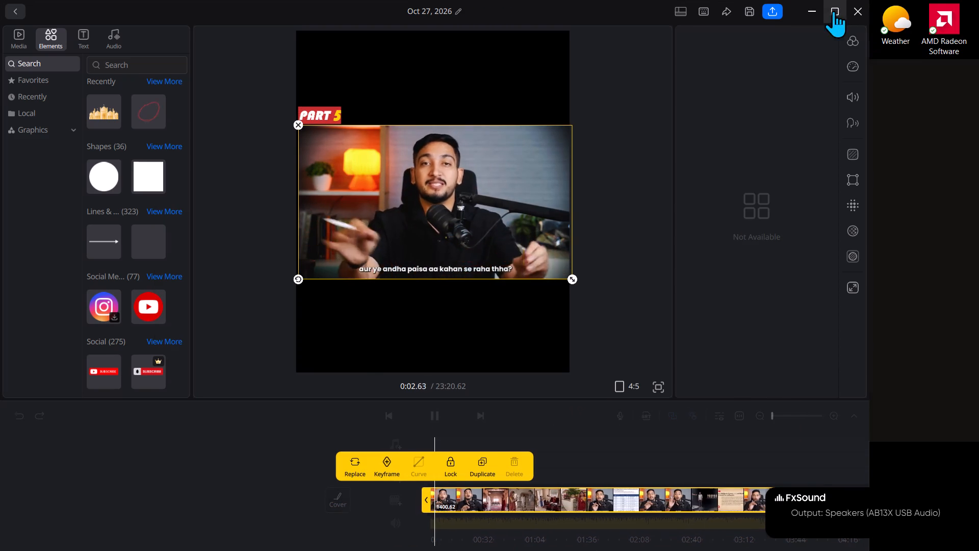
left_click_drag(592, 412, 711, 413)
key("space")
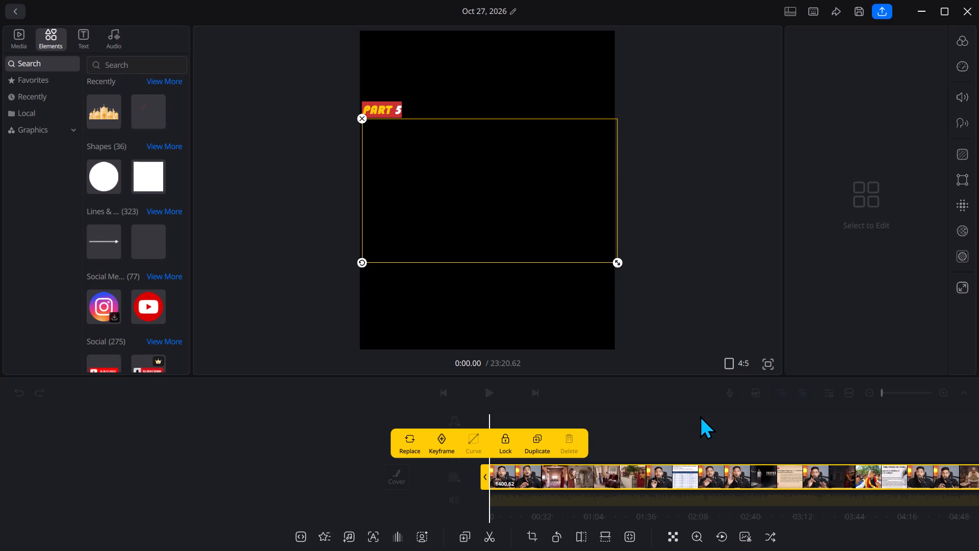
Split the main video clip at exactly 1:00.00.
triple_click(506, 479)
triple_click(506, 479)
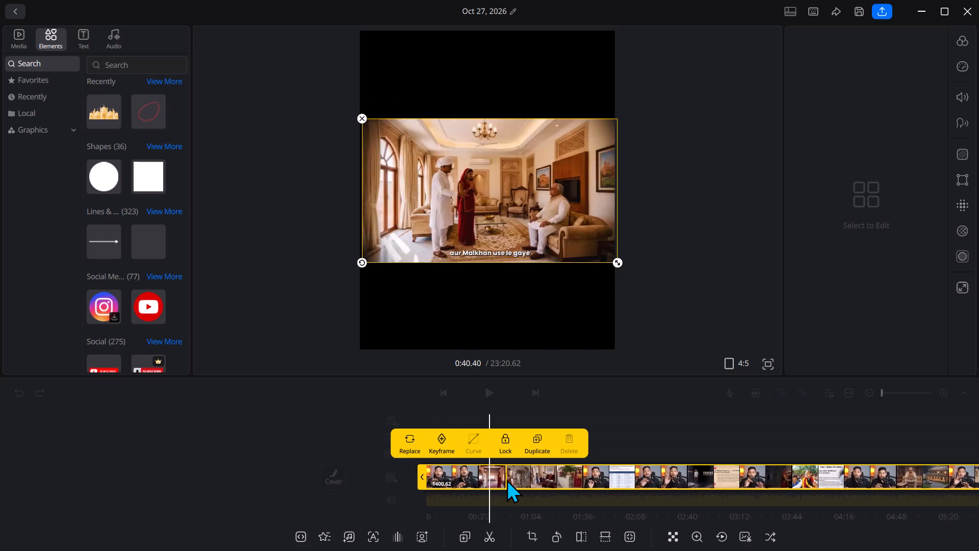
left_click(506, 479)
left_click(506, 479)
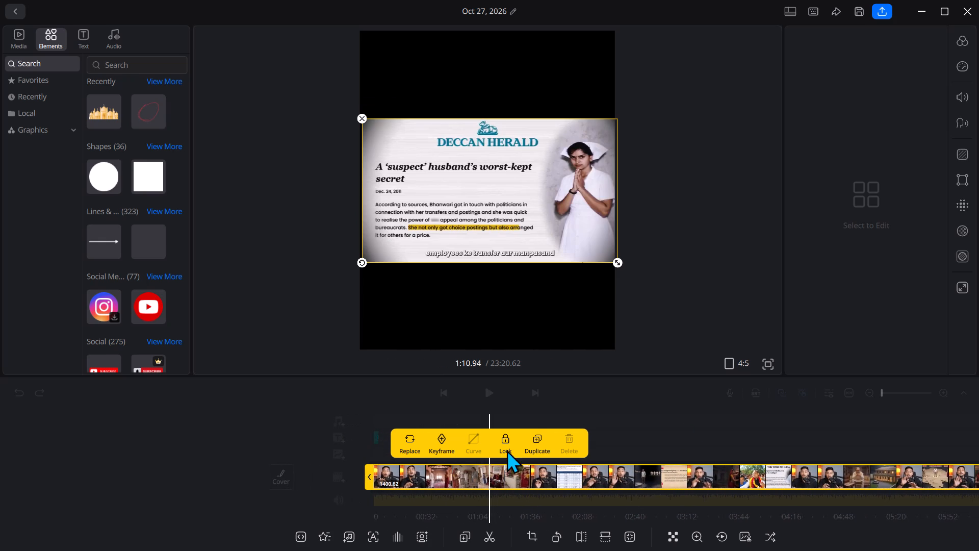
left_click(591, 384)
key("Left")
key("Left")
key("Left")
key("Left")
key("Left")
key("Left")
key("Left")
key("Left")
key("Left")
key("Left")
key("Left")
key("Left")
key("Left")
key("Left")
key("Left")
key("Left")
key("Left")
key("Left")
key("Left")
key("Left")
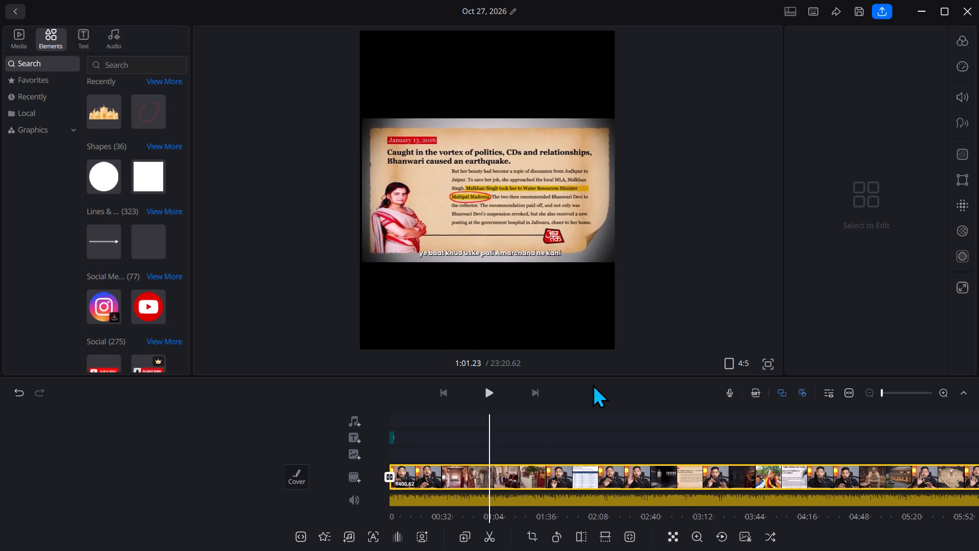
key("Left")
key("Left")
key("Left")
key("Left")
key("Left")
key("Left")
key("Left")
key("Left")
key("Left")
key("Left")
key("Left")
key("Left")
key("Left")
key("Left")
key("Left")
key("Left")
key("Left")
key("Left")
key("Left")
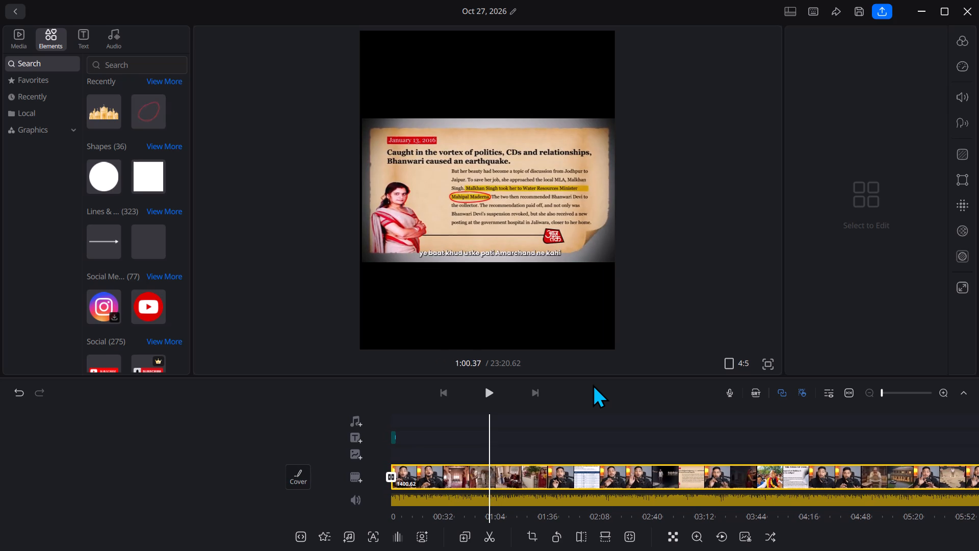
key("Right")
key("Right")
key("Right")
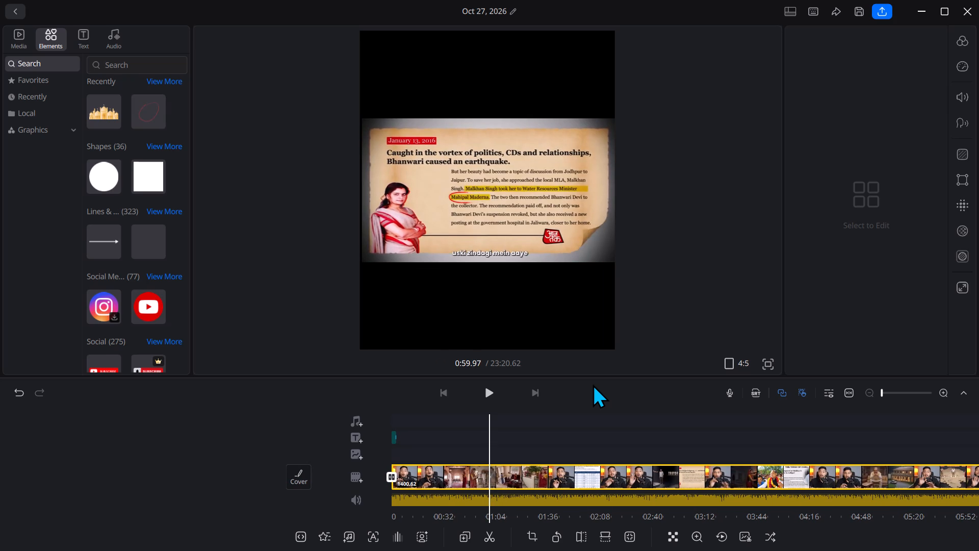
key("Right")
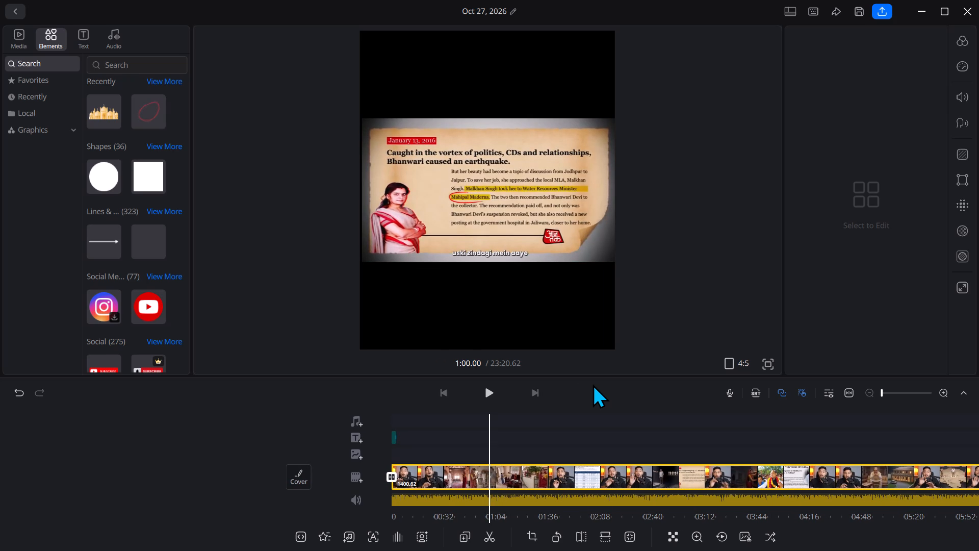
key("ctrl+b")
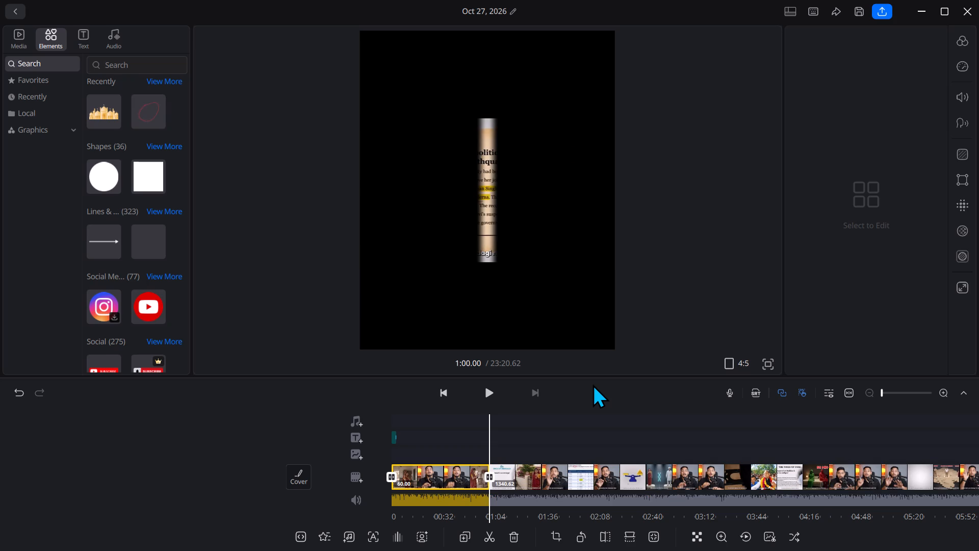
Delete the part of the main clip after the split at 1:00.00.
left_click(505, 472)
double_click(507, 472)
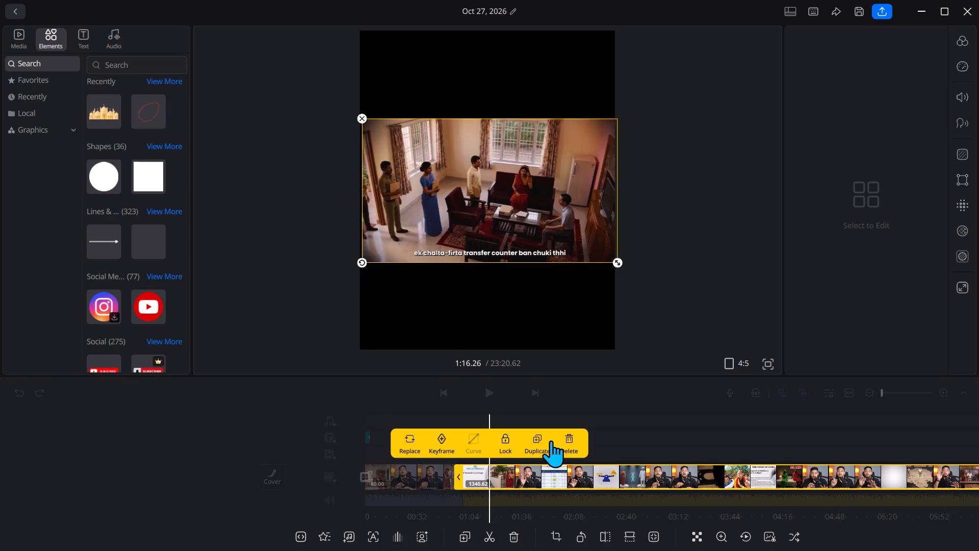
left_click(554, 440)
left_click(483, 471)
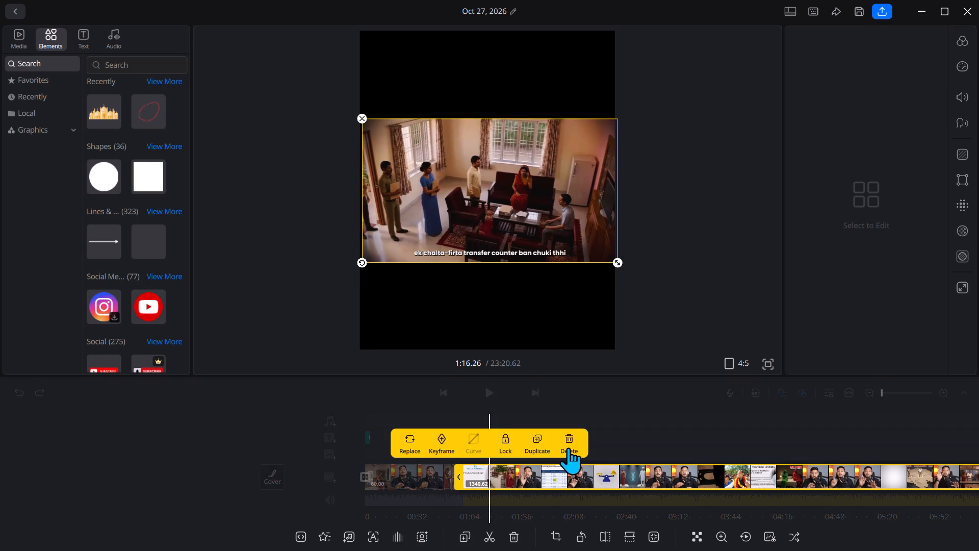
left_click(571, 445)
left_click(573, 402)
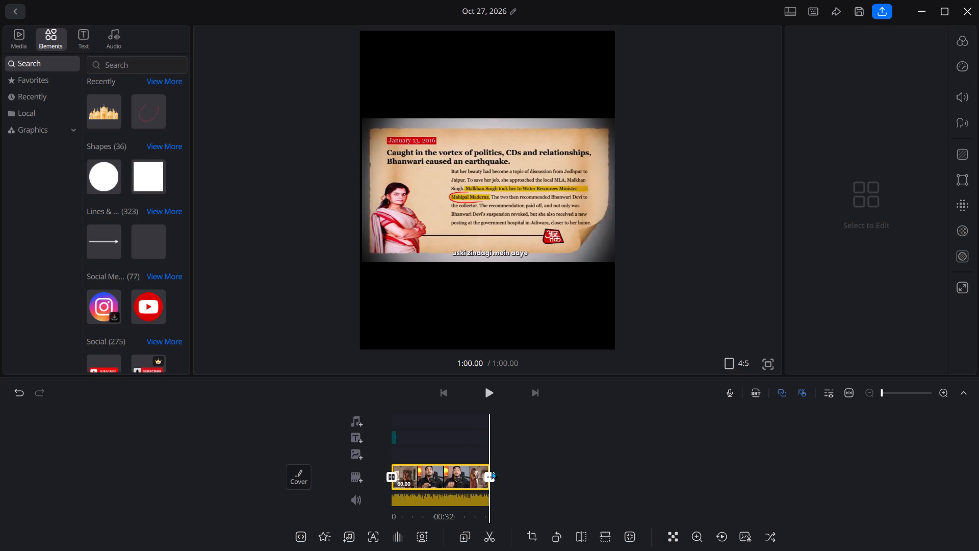
Apply the Horizontal transition to the end of the one-minute clip.
left_click(491, 470)
left_click(440, 430)
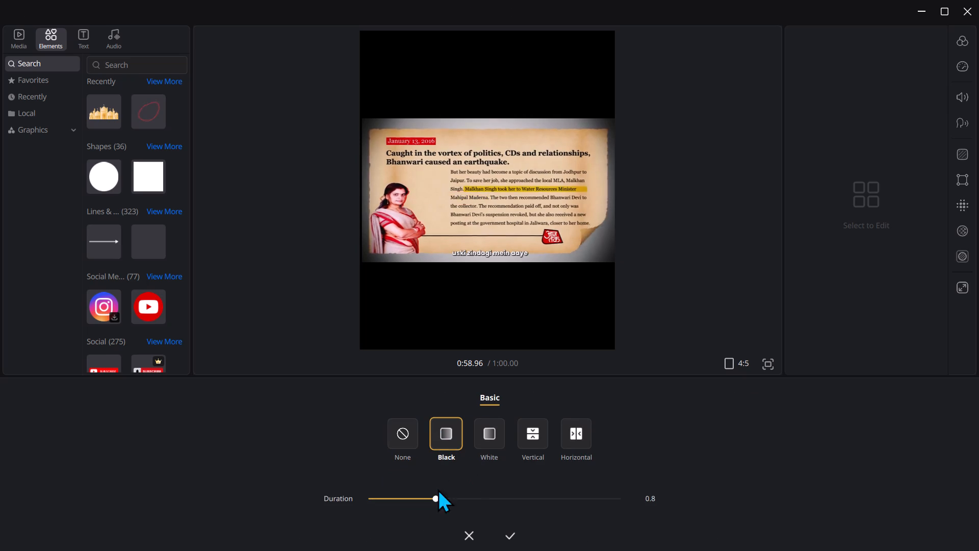
left_click(590, 432)
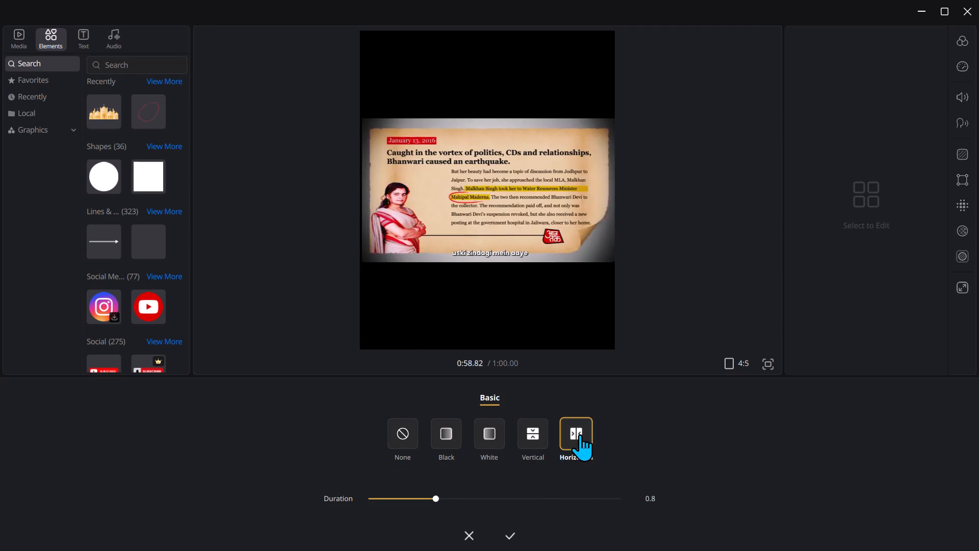
left_click(505, 535)
Select the one-minute main clip on the timeline.
left_click(444, 478)
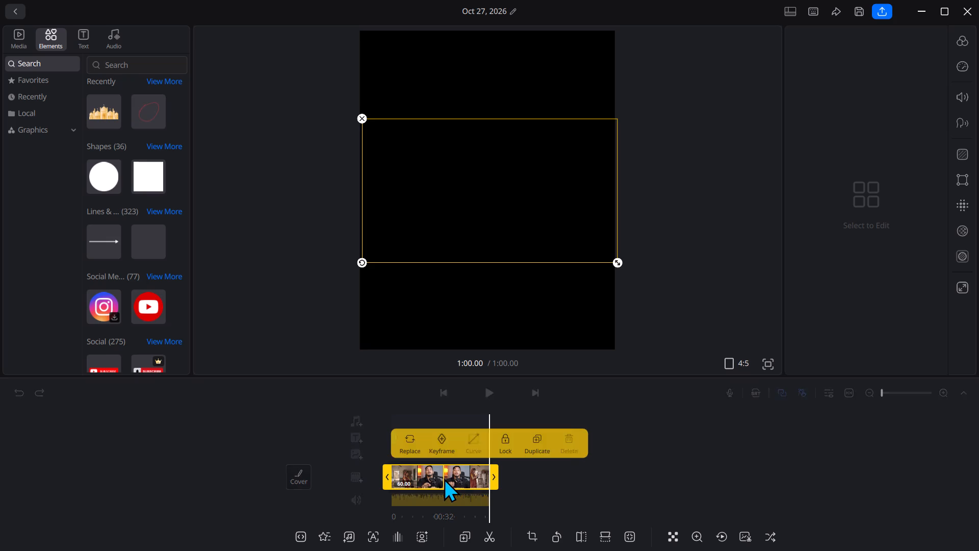
Split the one-minute main clip near its middle, at 0:31.87.
left_click(444, 478)
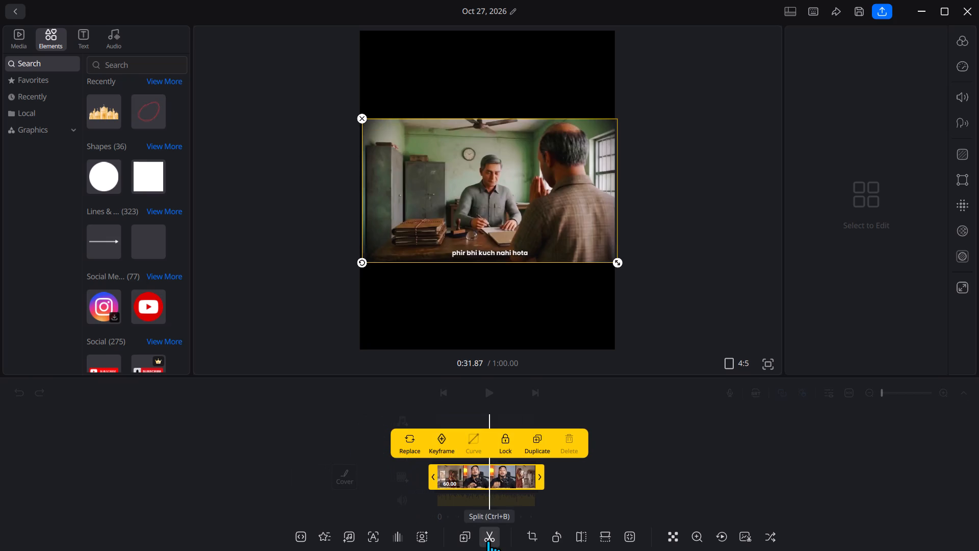
left_click(488, 540)
left_click(286, 429)
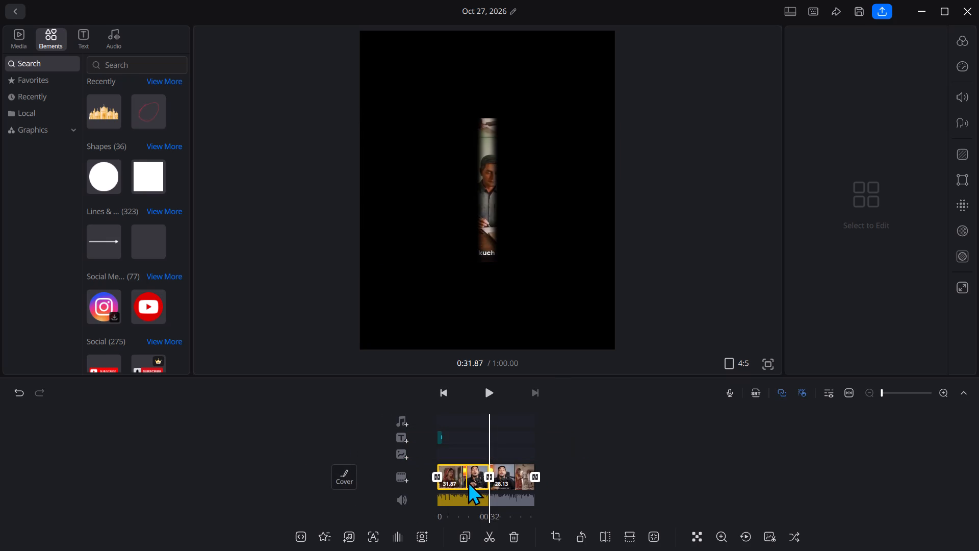
Replace the transition at the 0:31.87 split between the two main clips with Shake 1, duration 0.8.
left_click(488, 474)
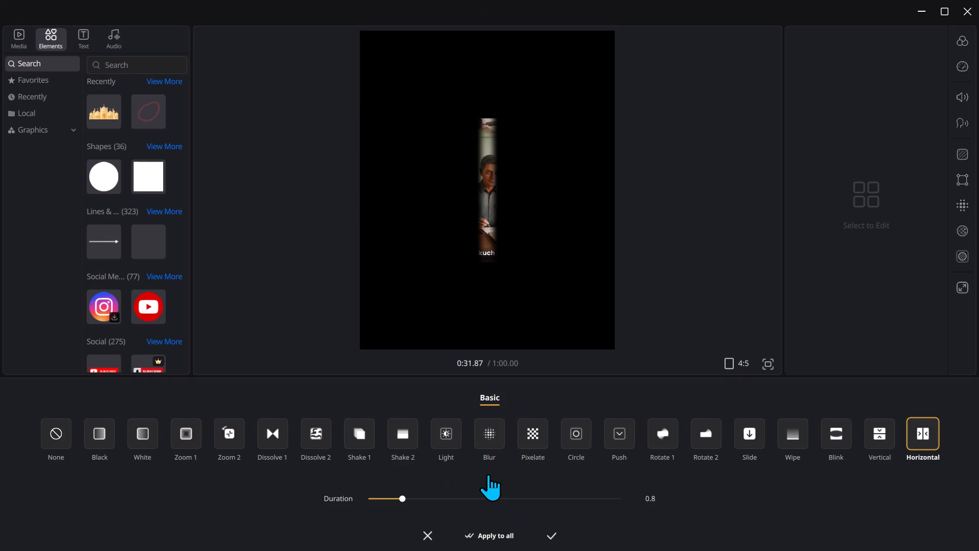
left_click(359, 435)
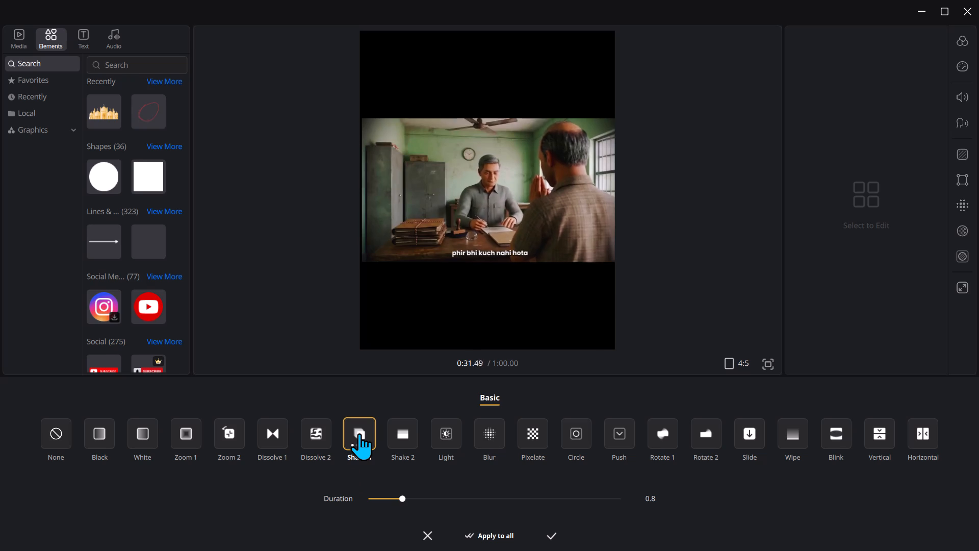
left_click(552, 535)
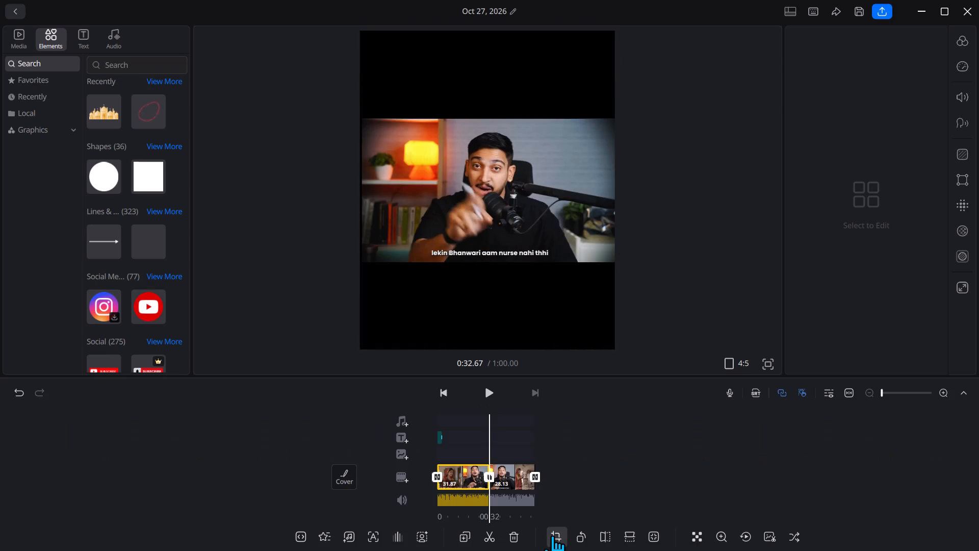
Play back the opening seconds of the video from the start of the timeline, then pause.
left_click_drag(569, 503, 635, 485)
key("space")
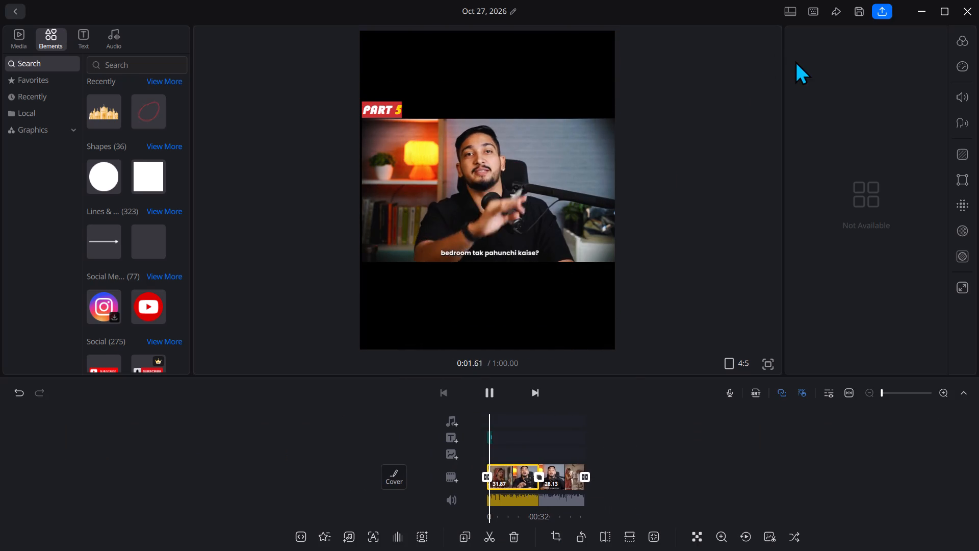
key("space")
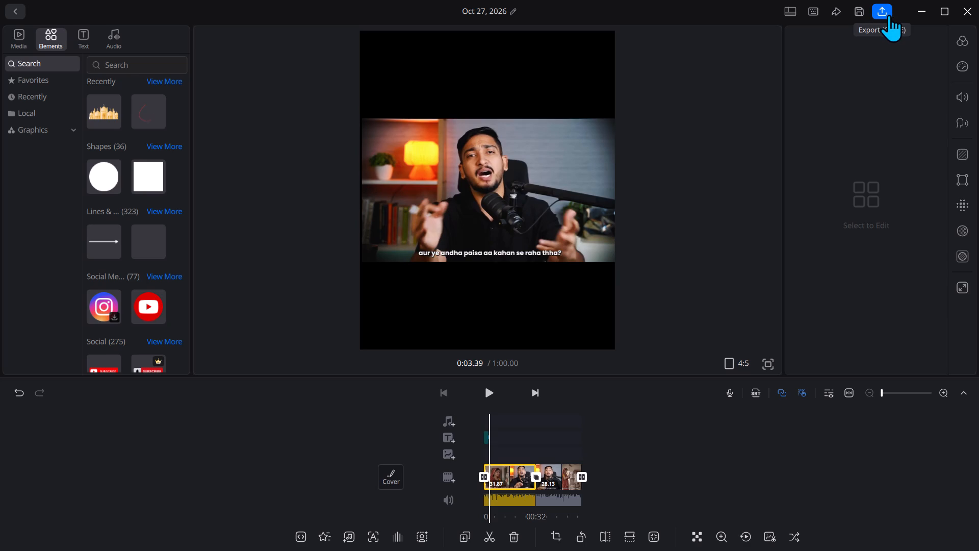
Export the one-minute video to the Downloads folder with the automatic quality of 480p at 30 fps.
left_click(889, 15)
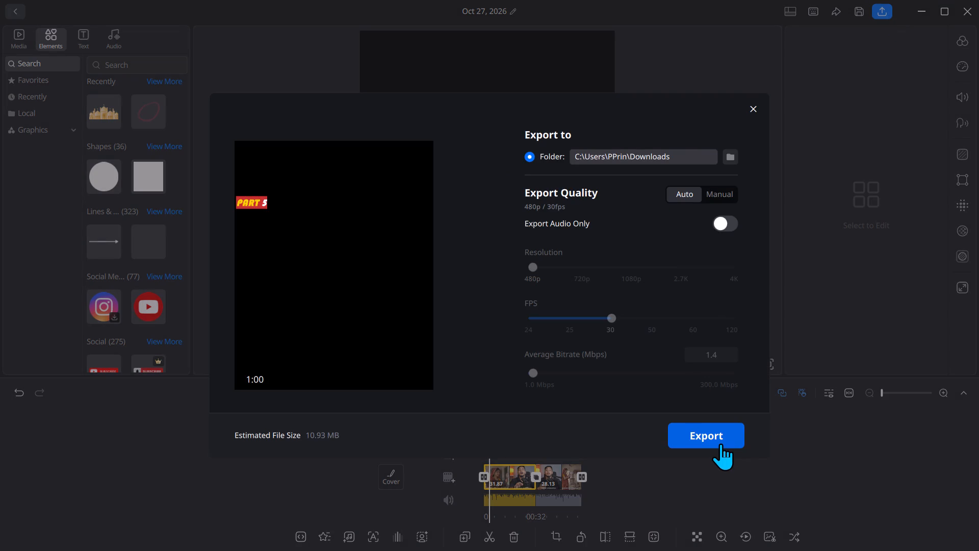
left_click(720, 443)
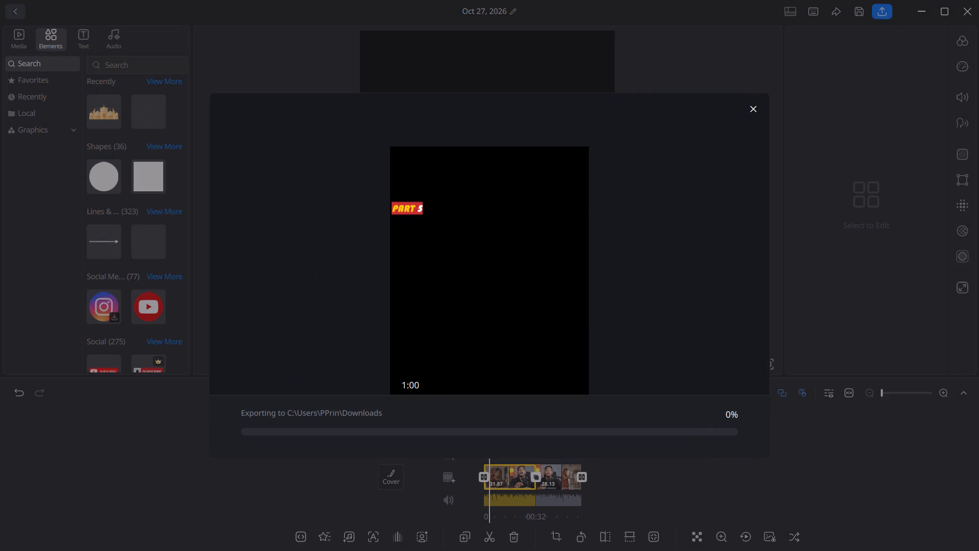
Switch to the Windows desktop while the export runs and refresh it.
key("super+d")
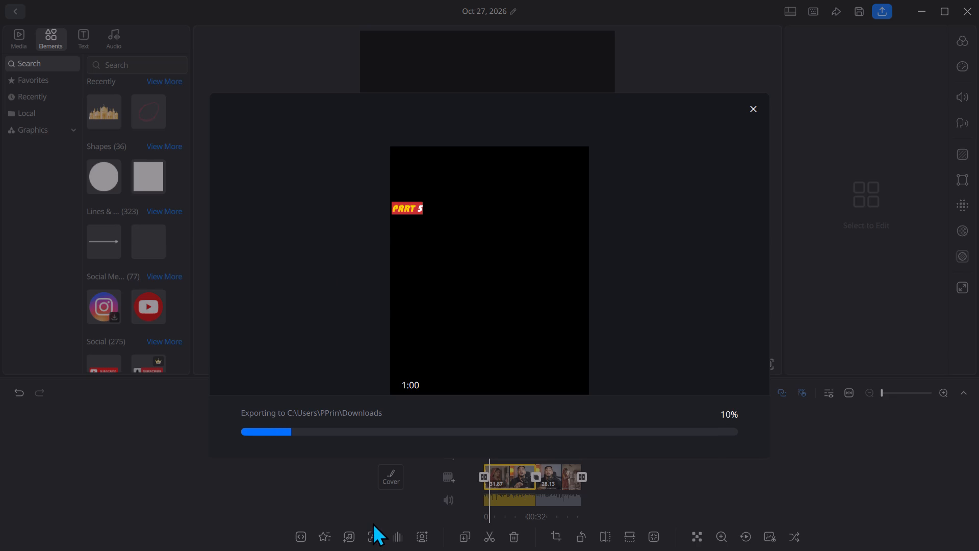
right_click(404, 167)
left_click_drag(434, 220, 440, 218)
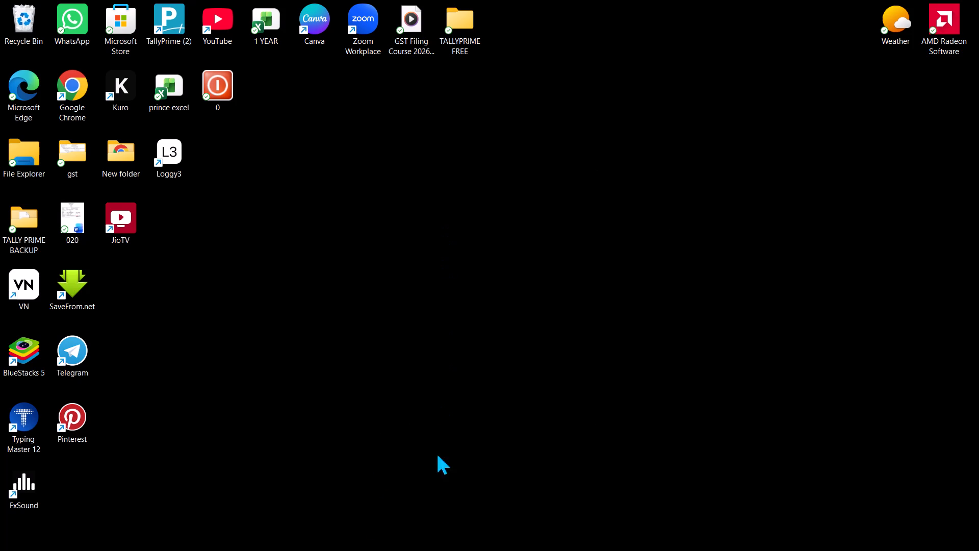
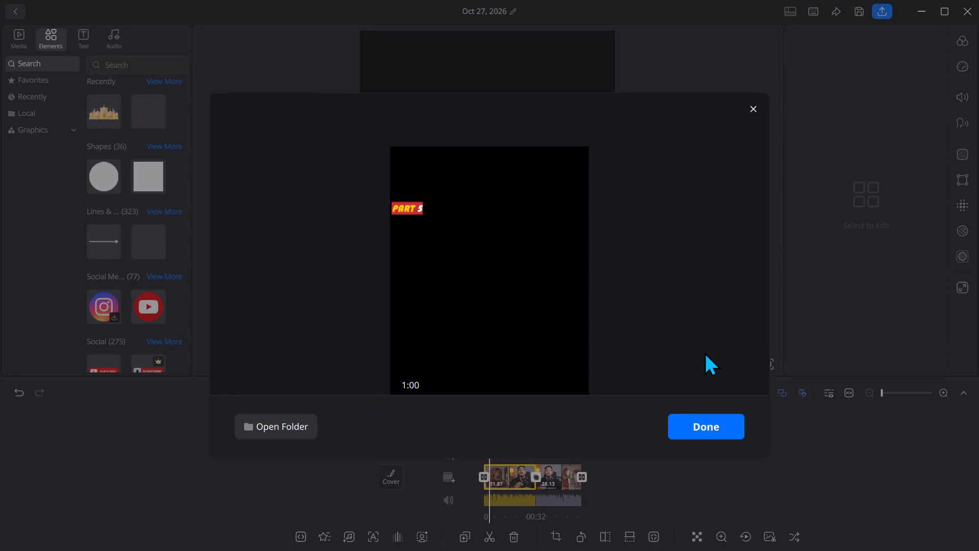
Open the export folder and rename the newly exported video as PART 5.
left_click(268, 432)
left_click(132, 145)
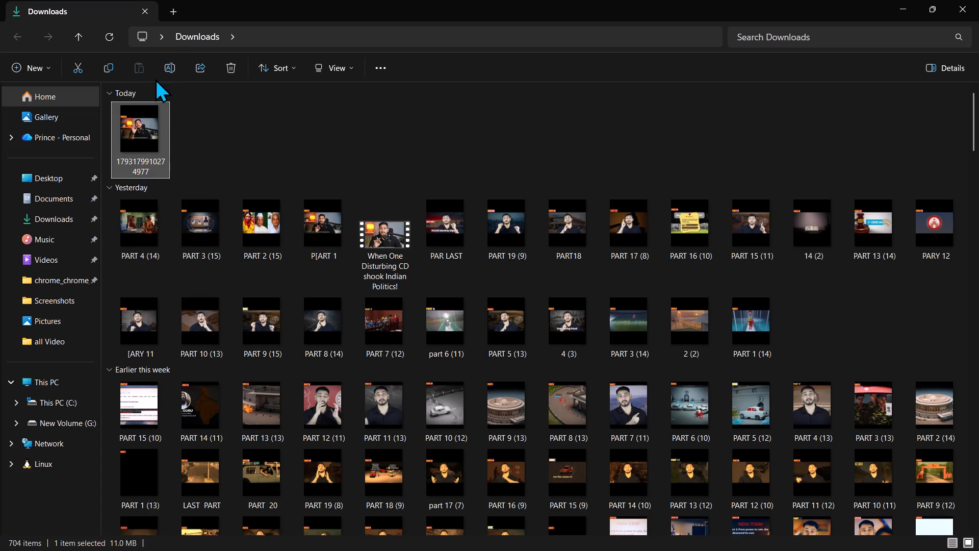
left_click(172, 62)
type("PART")
key("space")
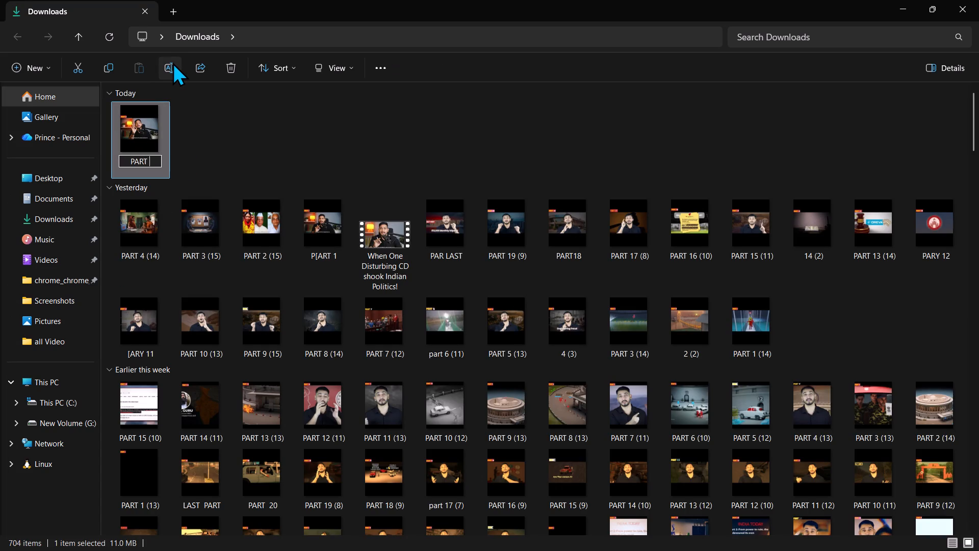
key("5")
key("Return")
key("Return")
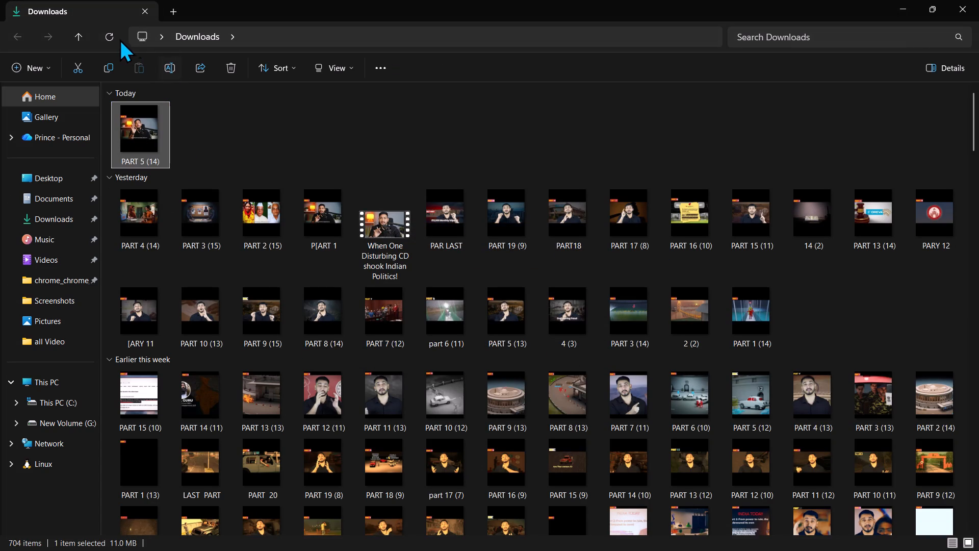
left_click(114, 36)
left_click(978, 0)
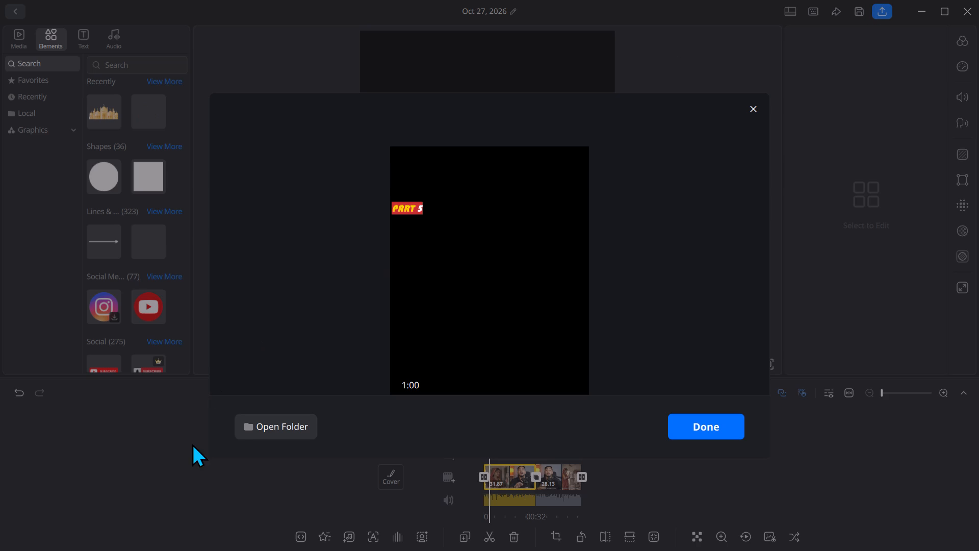
Reopen the export folder to check the renamed PART 5 video.
left_click(238, 429)
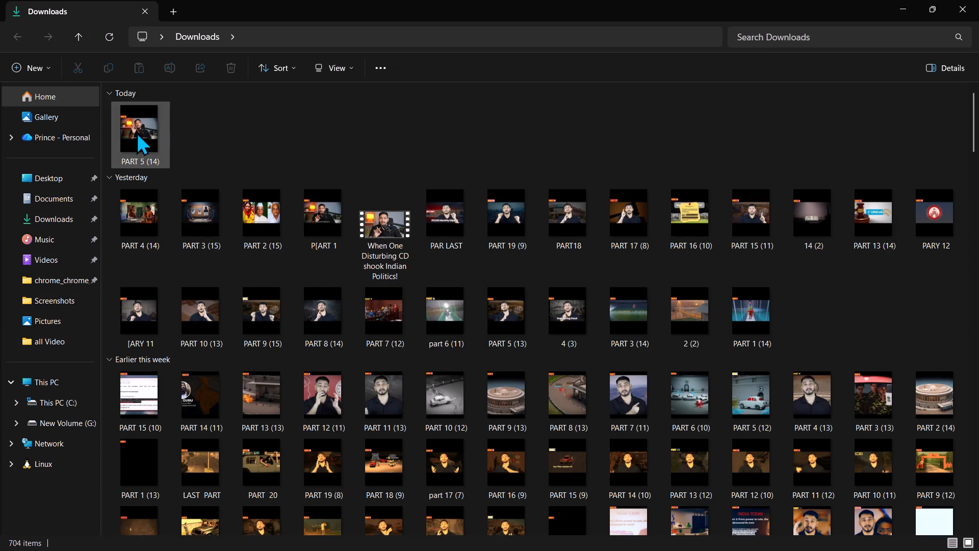
left_click(115, 37)
left_click(978, 0)
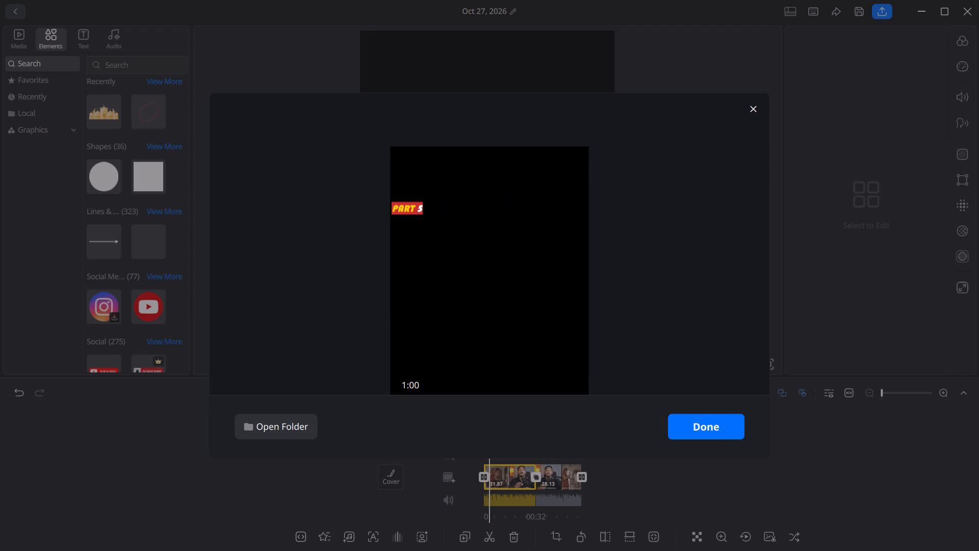
Close the finished export and undo the latest timeline edits back to before the footage after 1:00.00 was deleted.
left_click(712, 414)
left_click(725, 424)
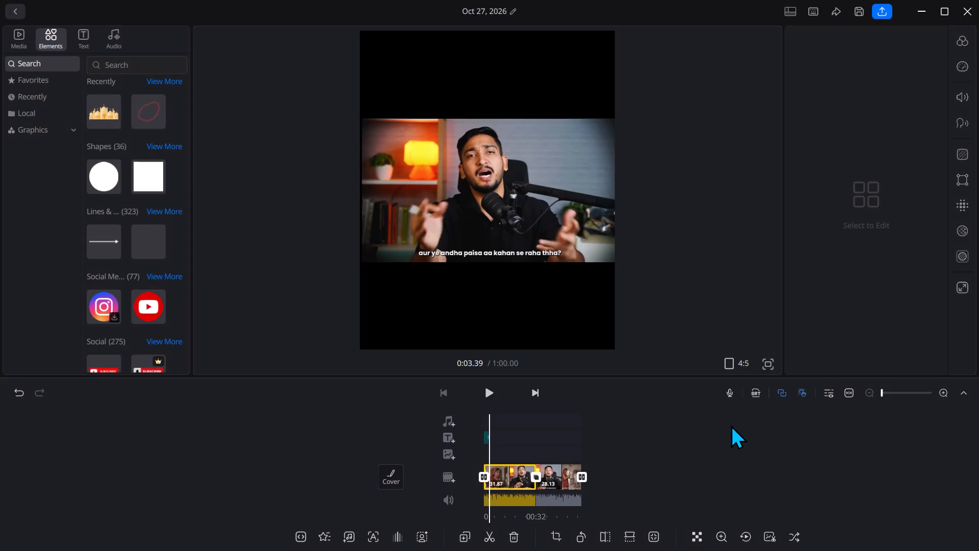
key("ctrl+z")
key("ctrl+z")
key("ctrl+z")
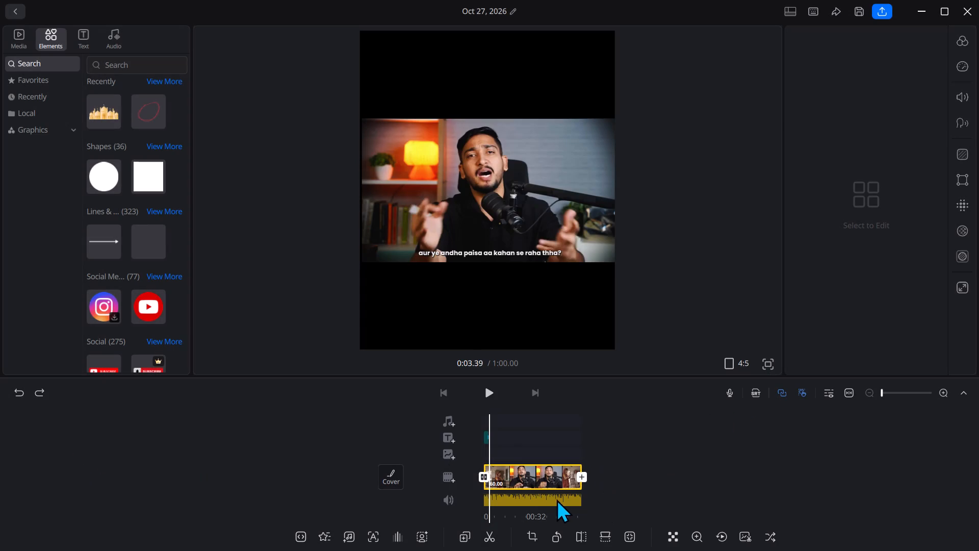
key("ctrl+z")
Delete the first one-minute clip so the remaining footage starts the timeline.
left_click(526, 469)
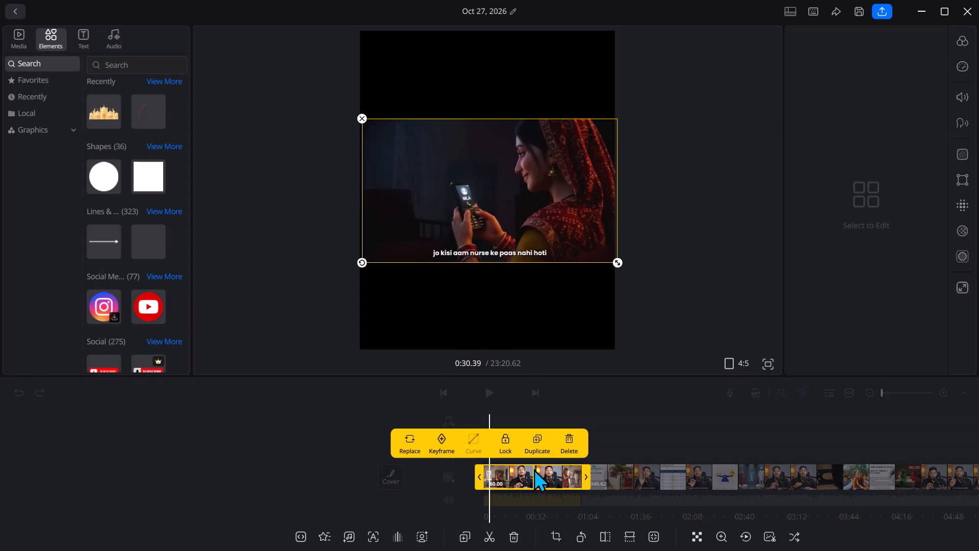
left_click(577, 445)
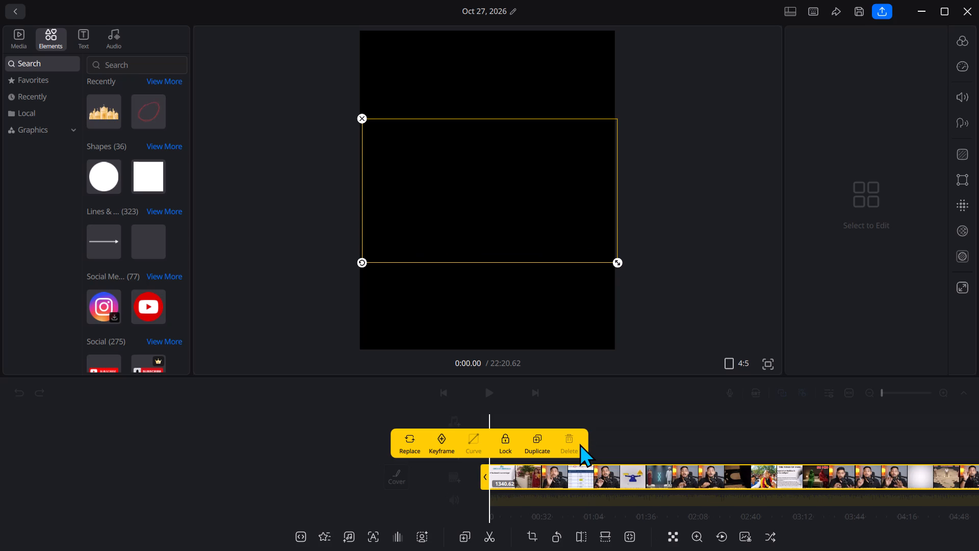
left_click(709, 301)
Add a text title at the start of the timeline reading PART 6.
left_click(456, 436)
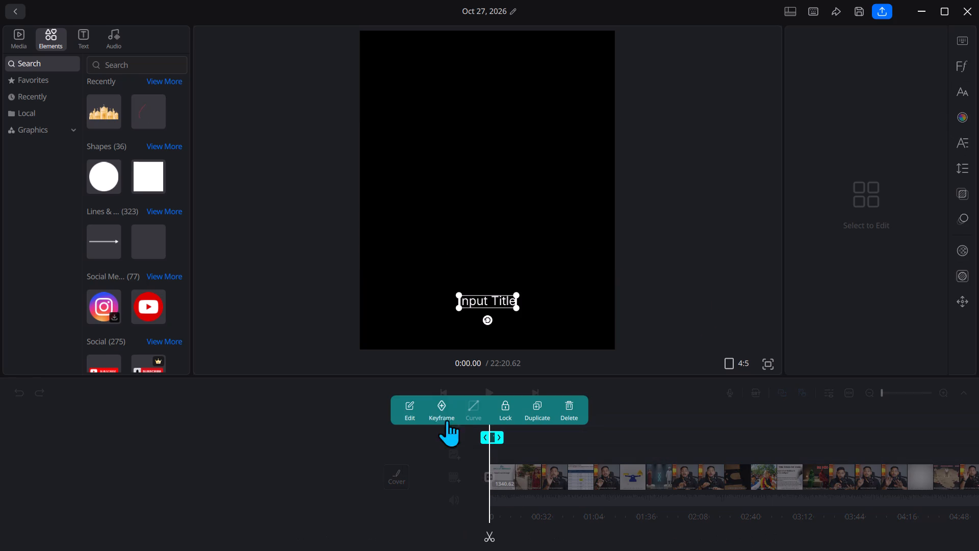
left_click(401, 409)
left_click(828, 103)
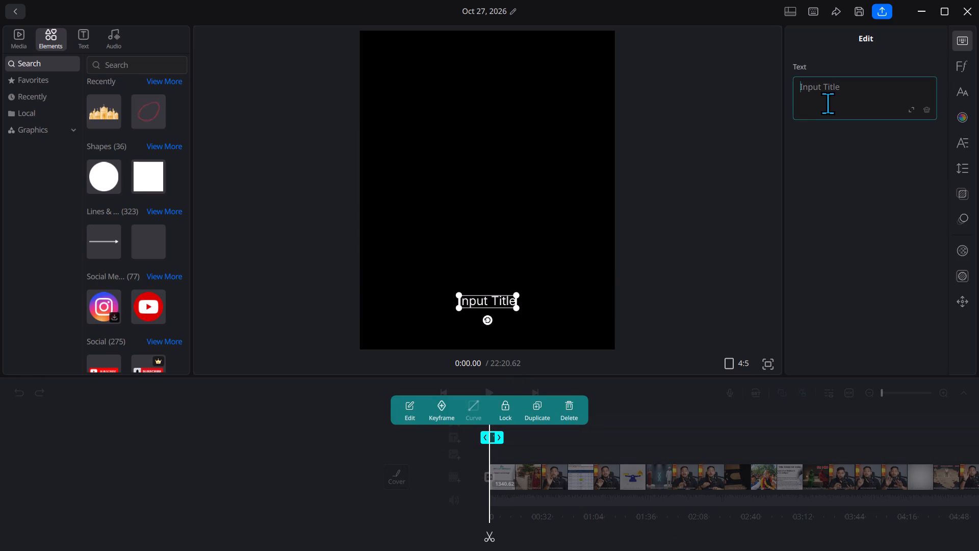
type("PART 6")
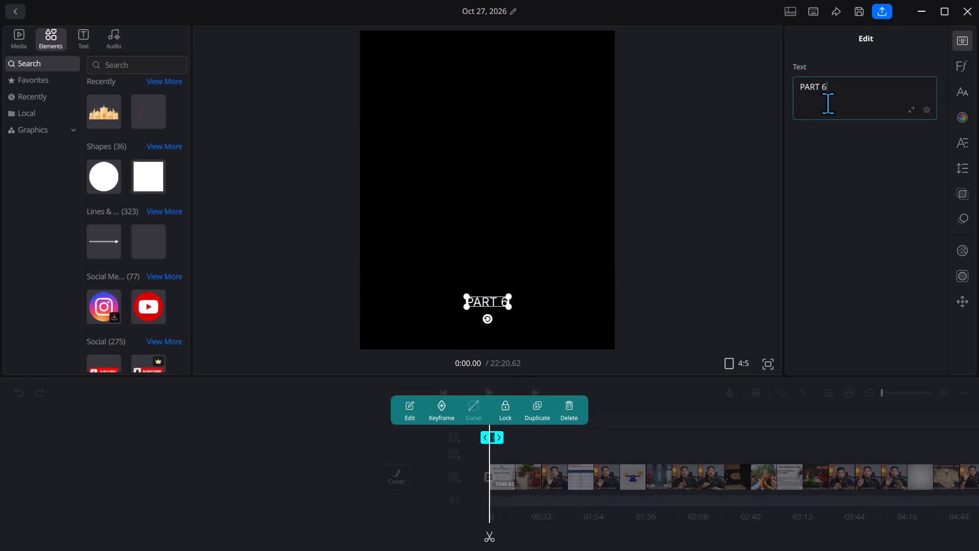
key("Return")
Give the PART 6 title the Bauhaus 93 Regular font and the preset style with white text on red.
left_click(963, 69)
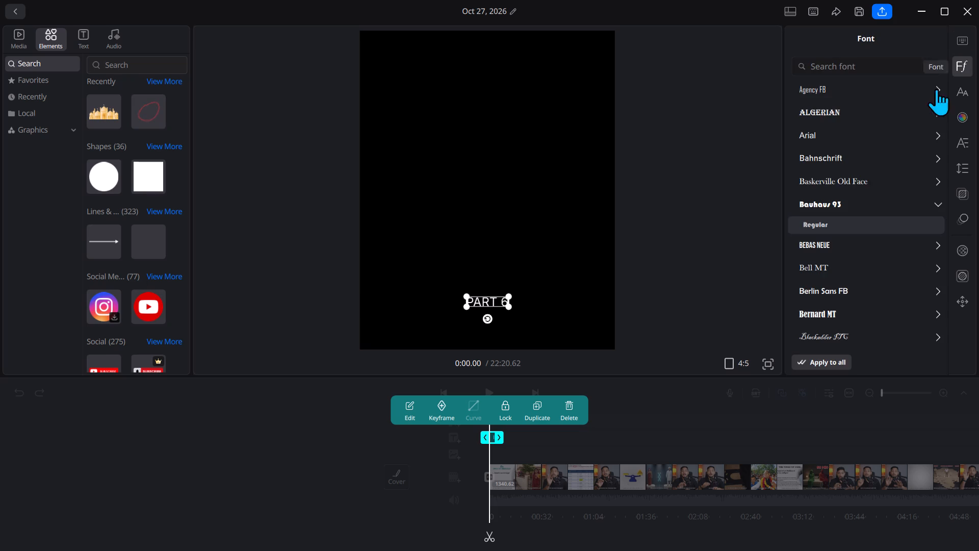
left_click(792, 201)
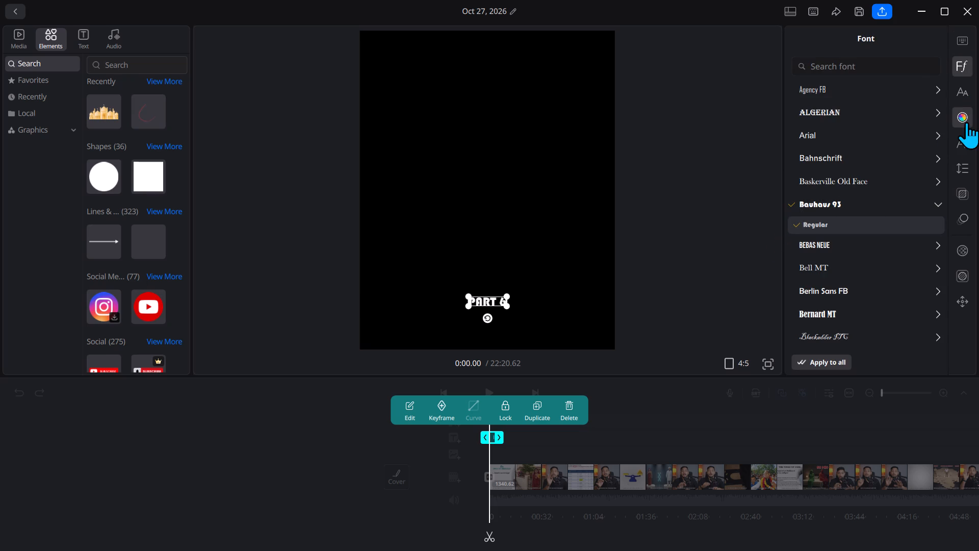
left_click(966, 122)
left_click(852, 114)
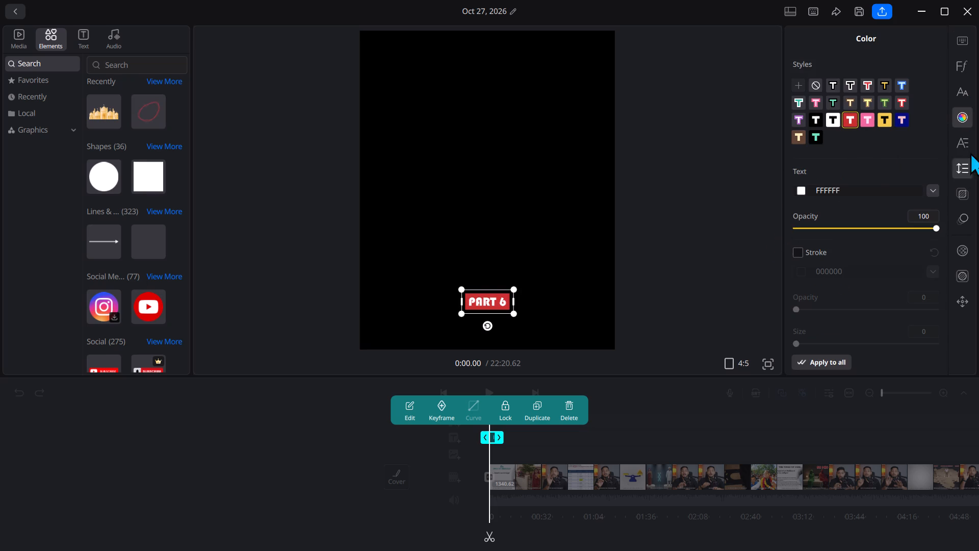
Make the PART 6 title bold and italic.
left_click(971, 140)
left_click_drag(808, 78, 801, 77)
left_click(798, 77)
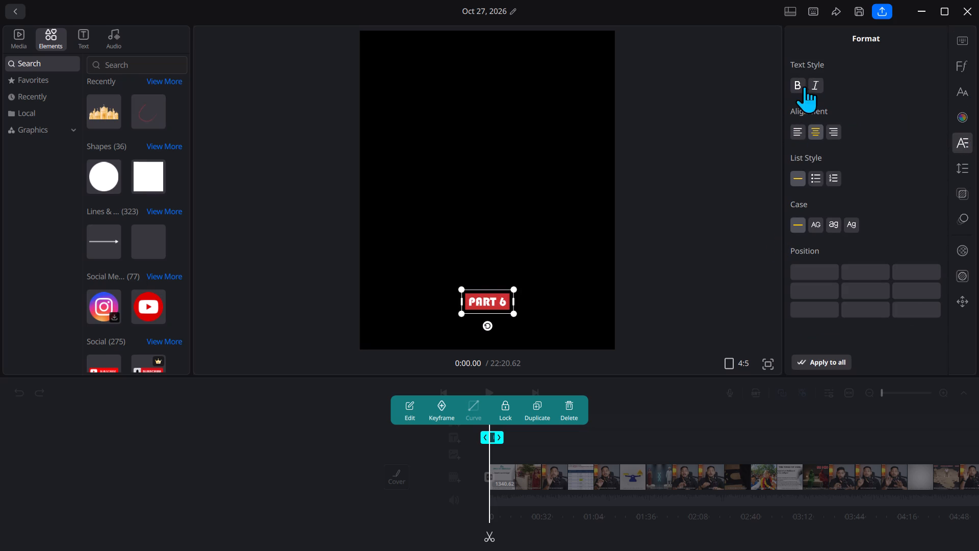
left_click(806, 86)
left_click(797, 86)
left_click(822, 79)
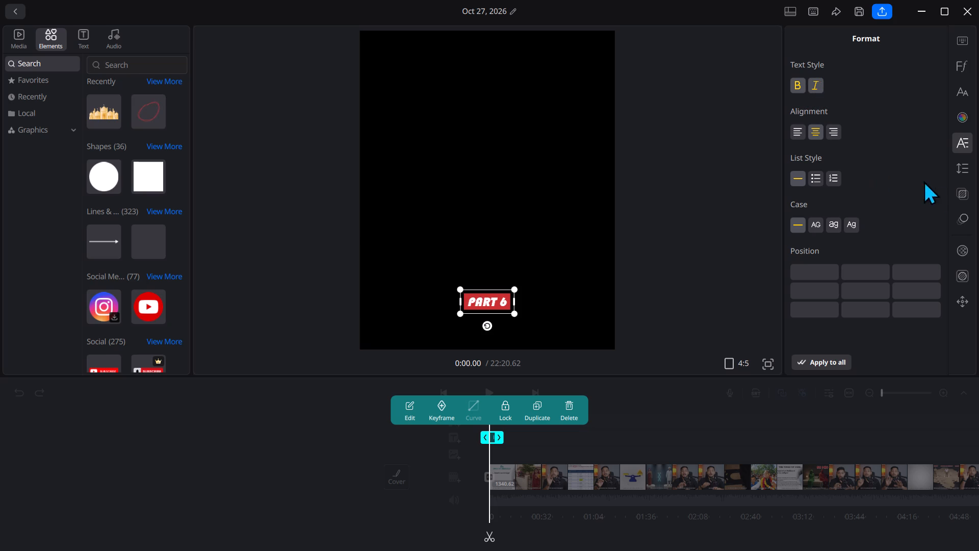
Apply the second Active caption animation, which highlights the words in yellow, to the PART 6 title.
left_click(960, 203)
left_click(963, 216)
left_click(851, 164)
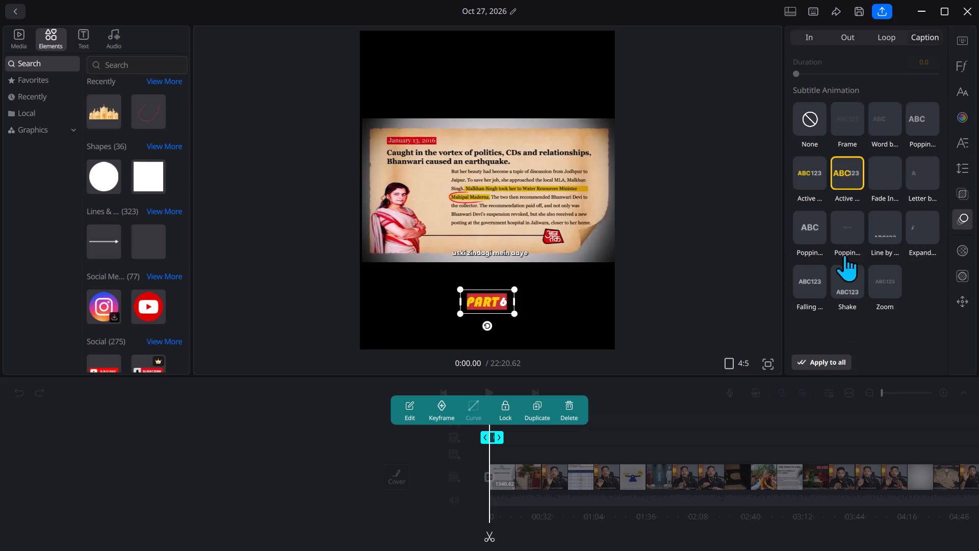
Move the PART 6 title to the black area just above the video picture's upper-left corner.
left_click_drag(492, 303, 422, 119)
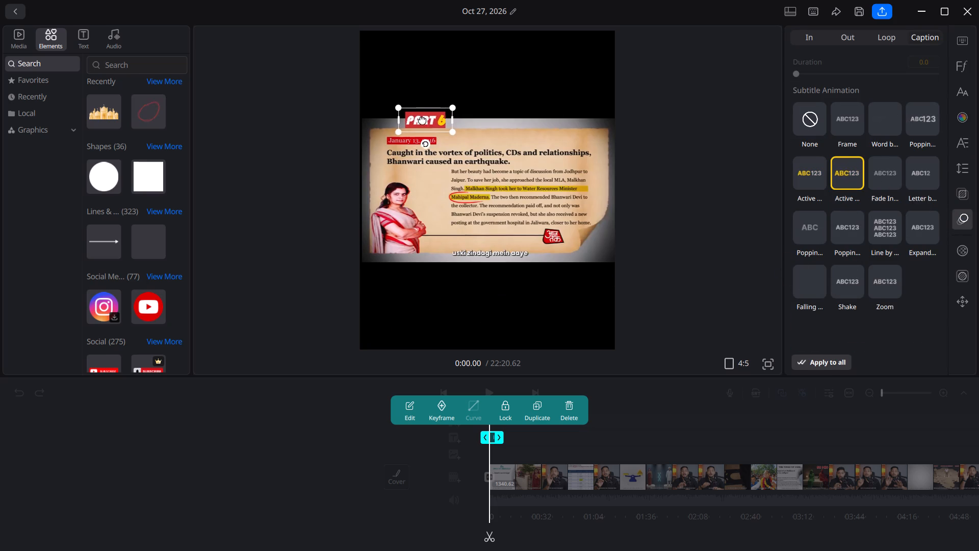
left_click_drag(422, 119, 384, 110)
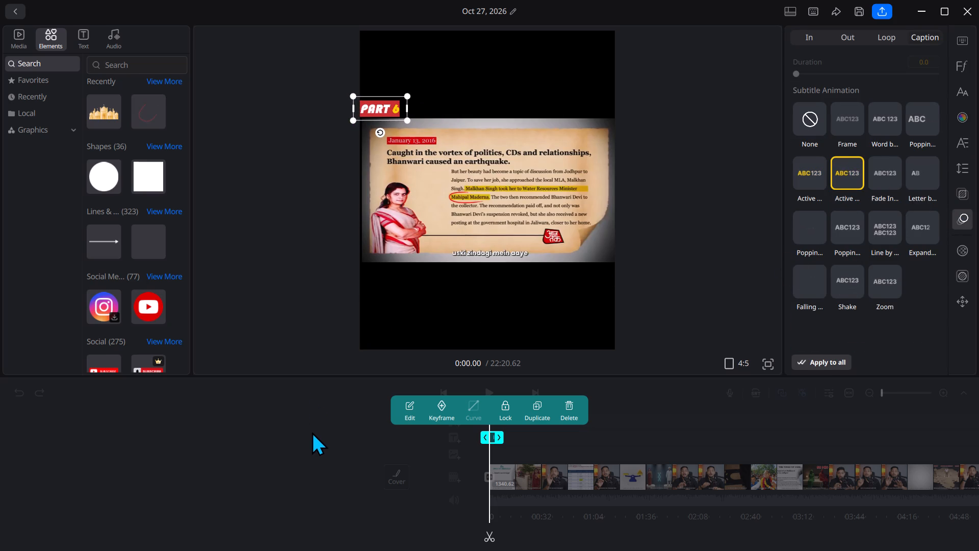
Play through the new part and split the main video clip at exactly 1:00.00.
key("space")
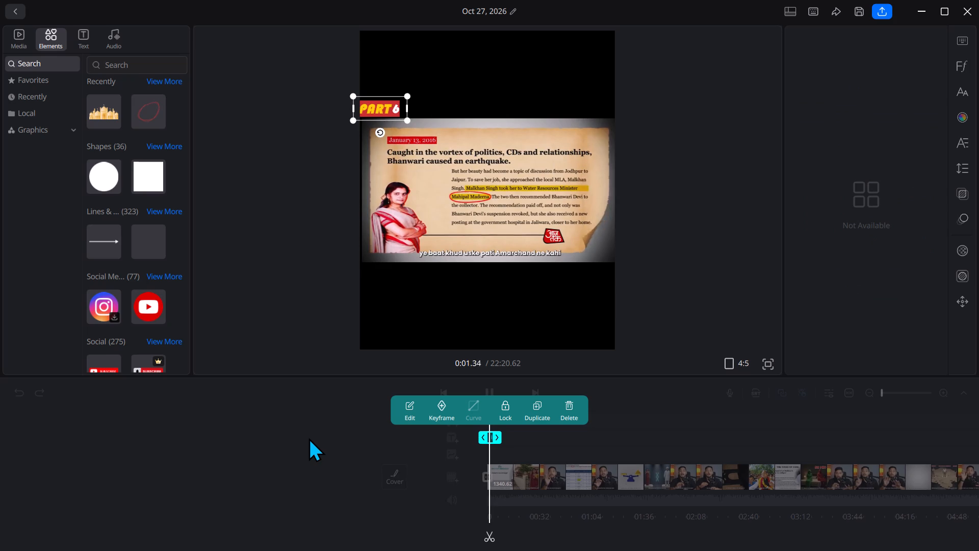
key("space")
key("space")
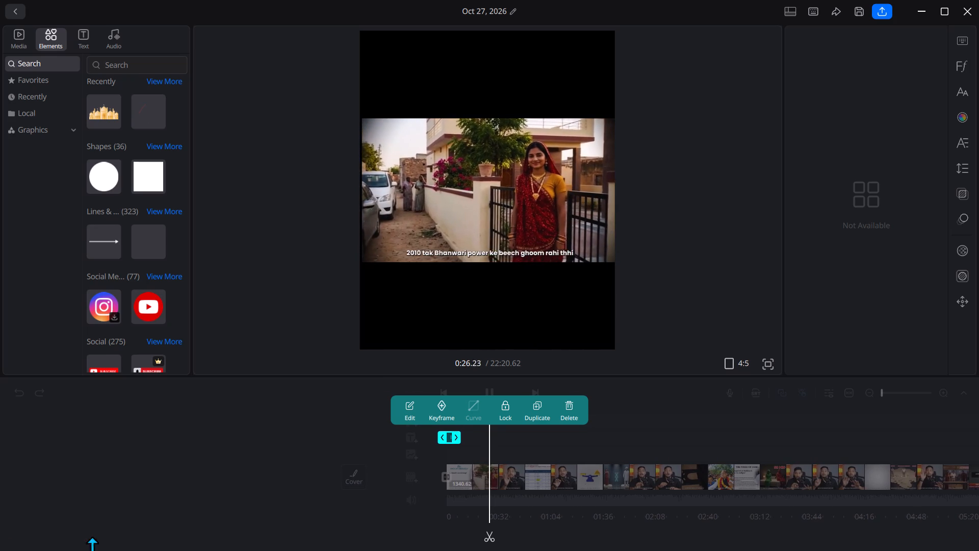
left_click(499, 480)
left_click(499, 480)
triple_click(499, 480)
double_click(499, 480)
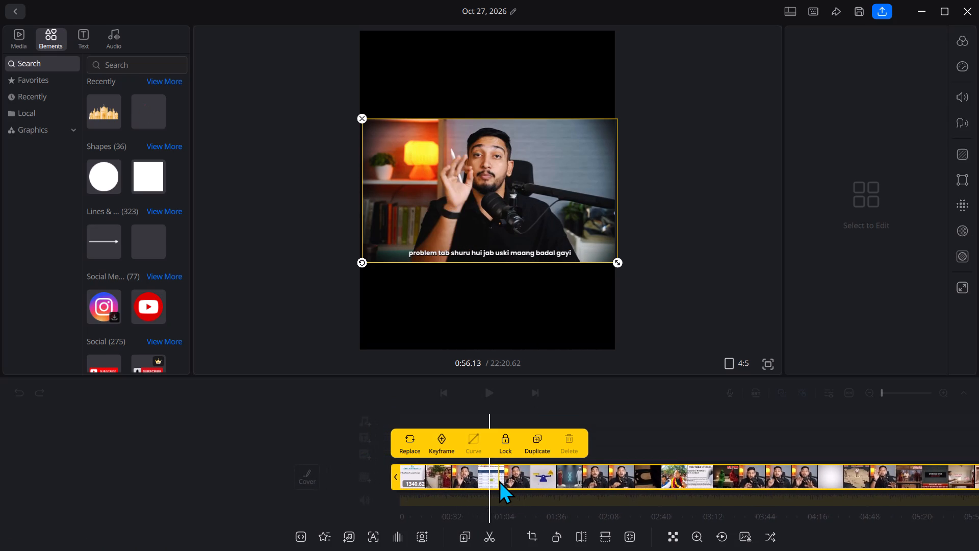
left_click(499, 480)
left_click(672, 372)
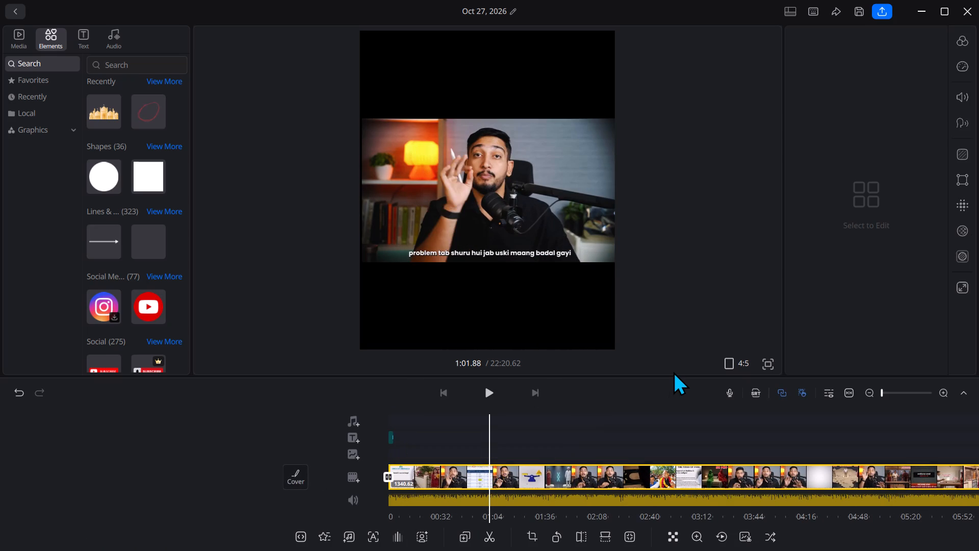
key("Left")
key("Left")
key("Left")
key("Left")
key("Left")
key("Left")
key("Left")
key("Left")
key("Left")
key("Left")
key("Left")
key("Left")
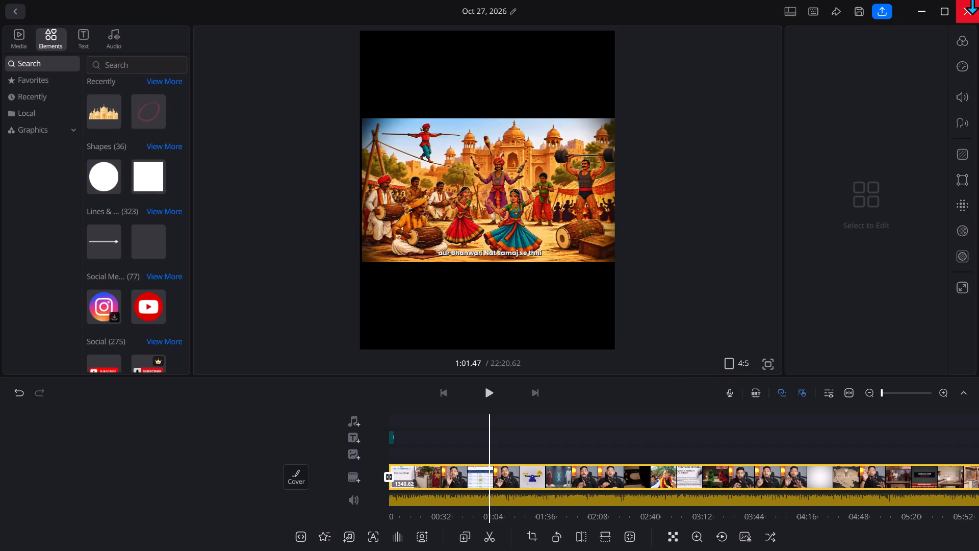
key("super+d")
scroll(978, 550, "down", 1)
key("super+d")
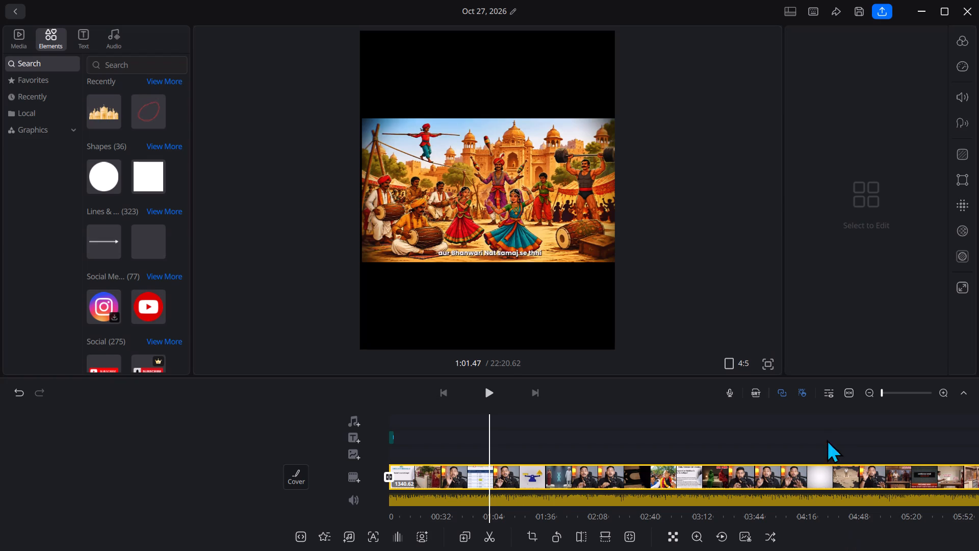
key("Left")
key("Left")
key("Left")
key("Left")
key("Left")
key("Left")
key("Left")
key("Left")
key("Left")
key("Left")
key("Left")
key("Left")
key("Left")
key("Left")
key("Left")
key("Left")
key("Left")
key("Left")
key("Left")
key("Left")
key("Left")
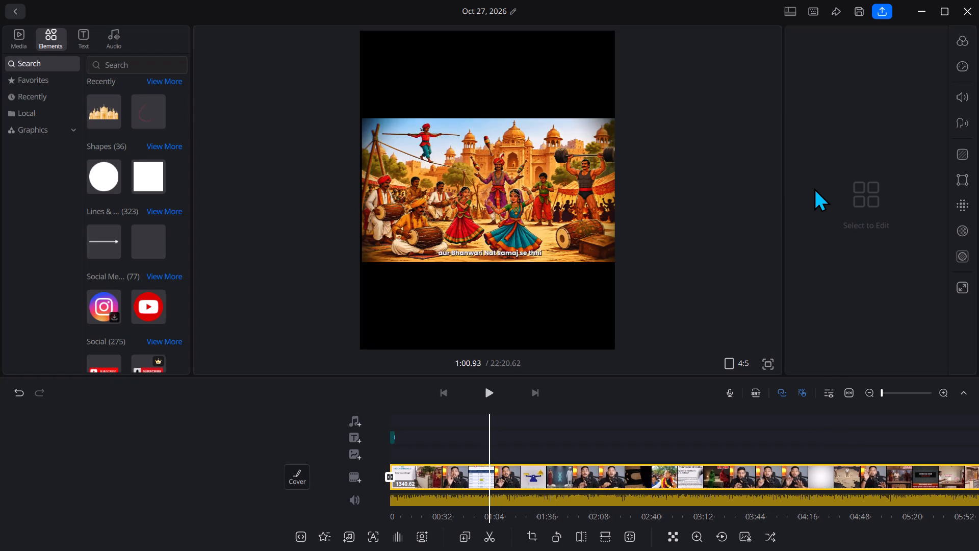
key("Left")
key("Left")
key("Left")
key("Left")
key("Left")
key("Left")
key("Left")
key("Left")
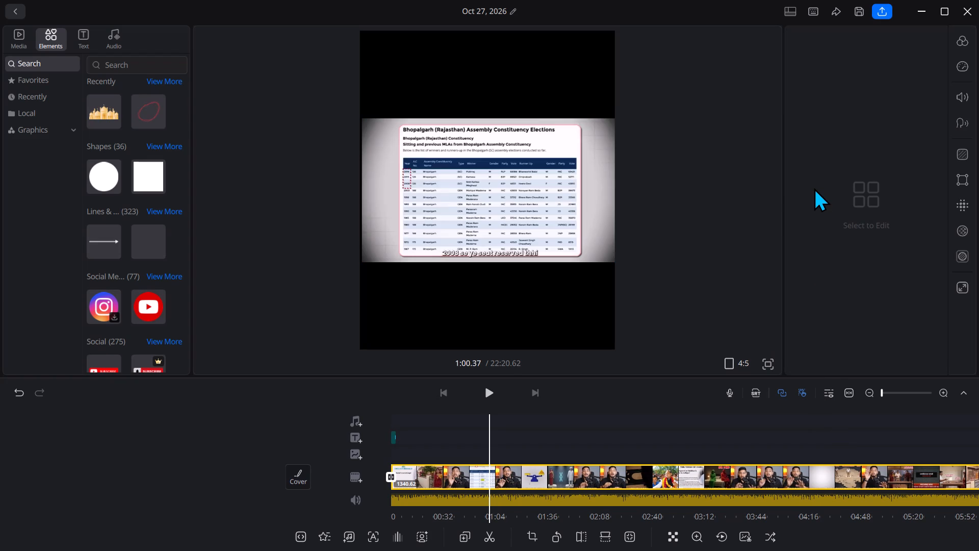
key("Left")
key("Left")
key("Left")
key("Left")
key("Left")
key("Left")
key("Left")
key("Left")
key("Left")
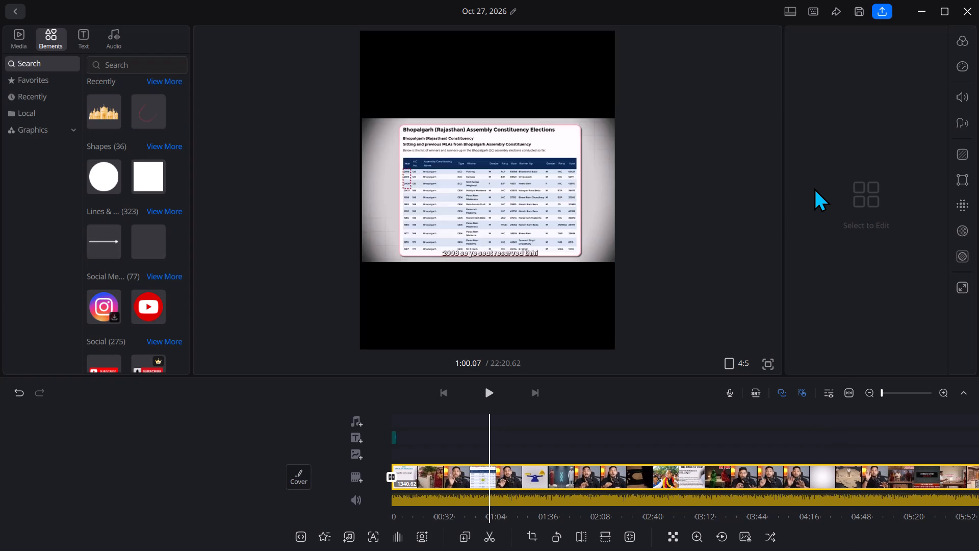
key("Left")
key("Left")
key("ctrl+b")
Delete the part of the main clip after the split at 1:00.00.
left_click(531, 479)
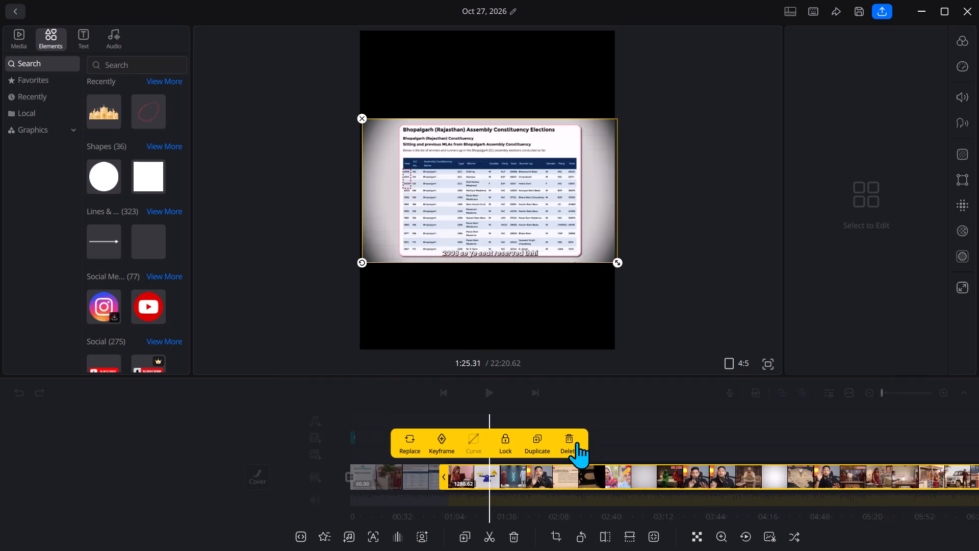
left_click(577, 442)
left_click(616, 402)
Split the remaining one-minute main clip at 0:32.81.
left_click(438, 484)
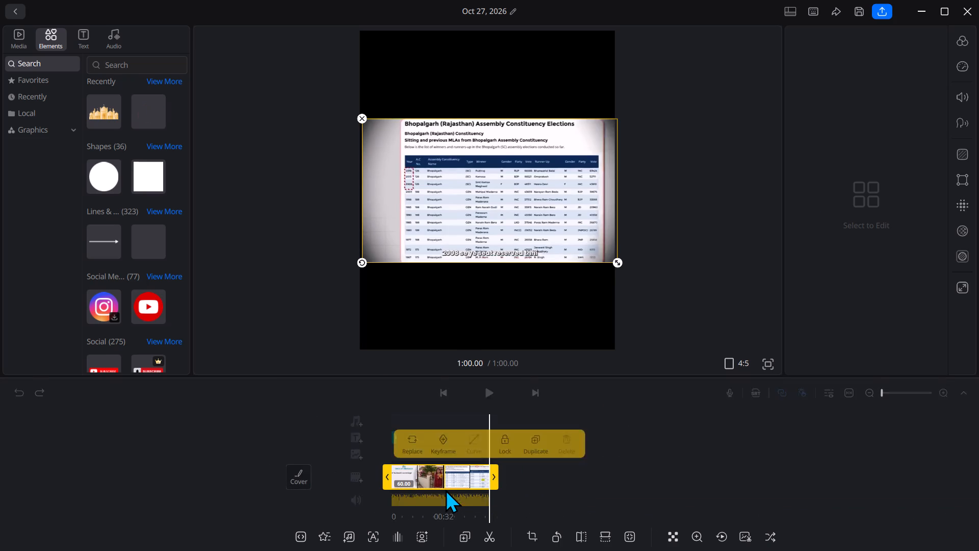
left_click(445, 487)
left_click(483, 542)
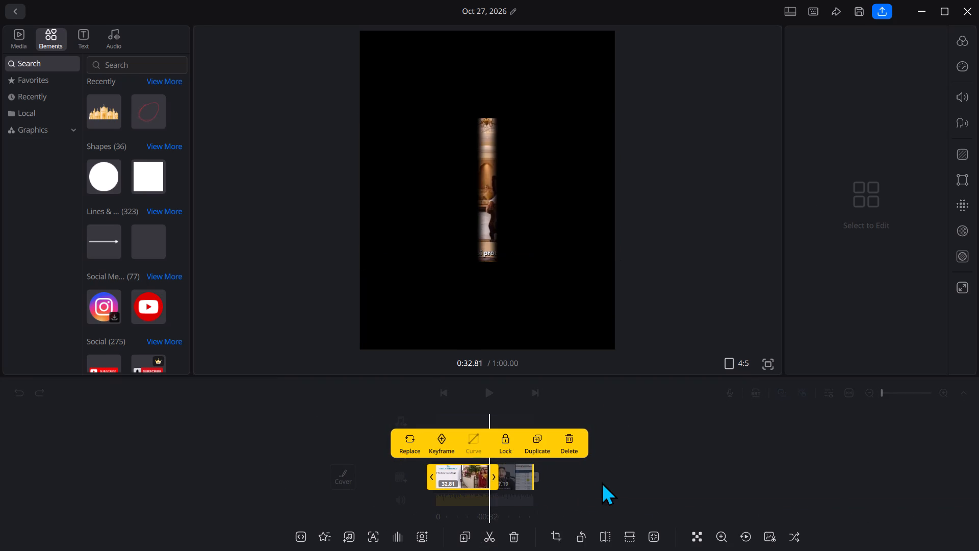
Apply the Horizontal closing transition to the end of the one-minute video.
left_click(602, 482)
left_click(535, 475)
left_click(581, 435)
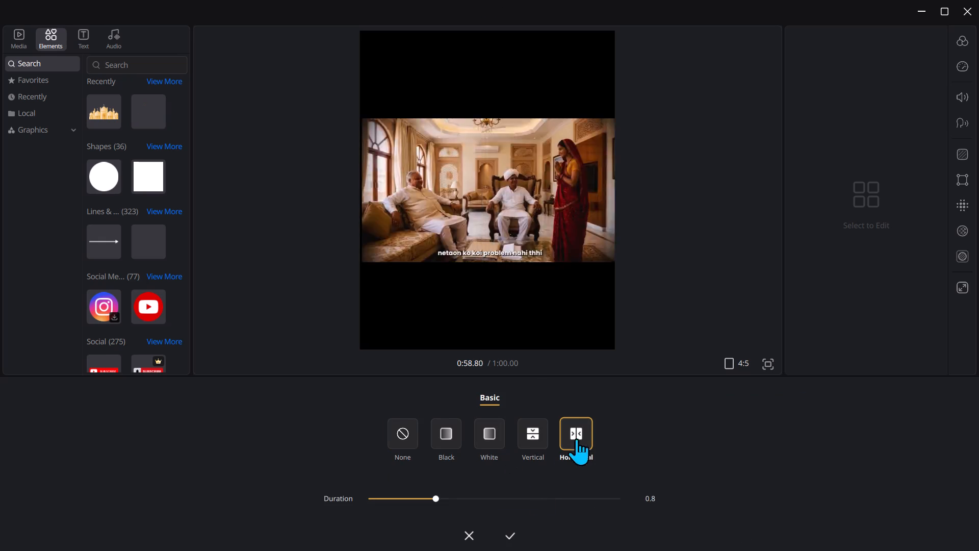
left_click(517, 530)
Apply the Rotate 2 transition at the 0:32.81 split between the two clips and play the video on from there.
left_click(489, 474)
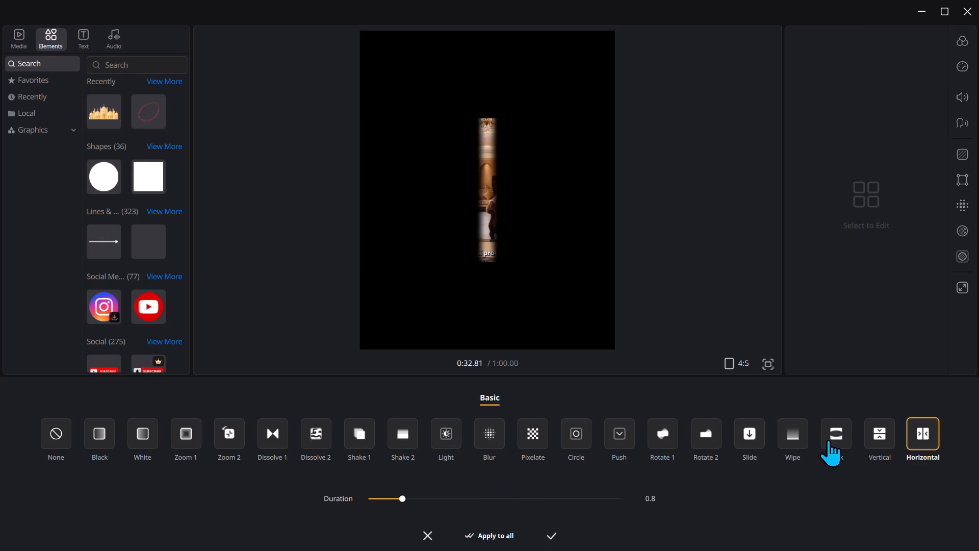
left_click(699, 428)
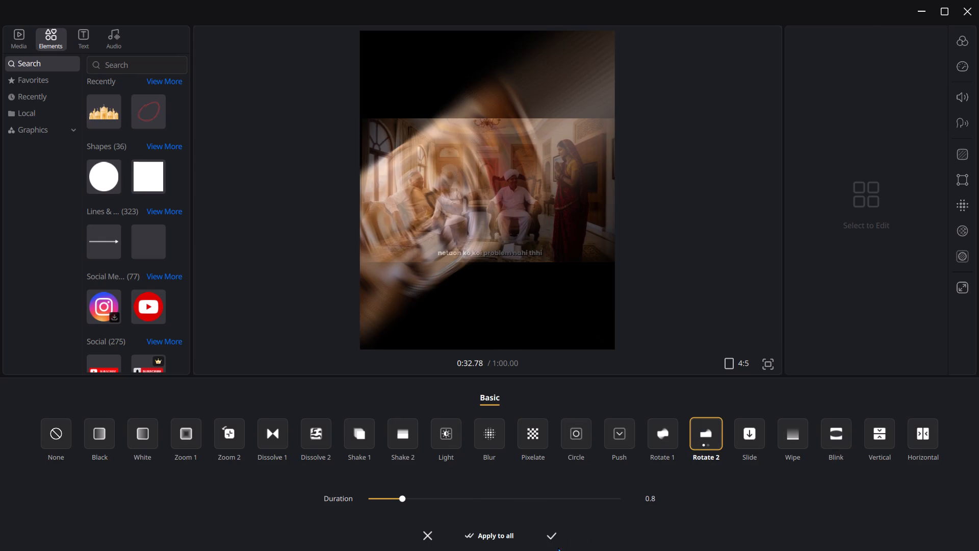
double_click(556, 529)
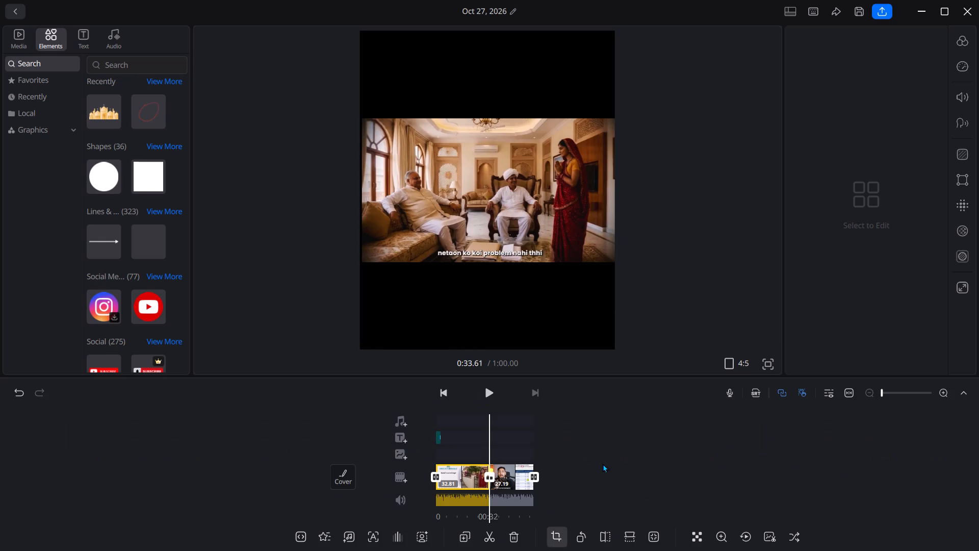
left_click(780, 65)
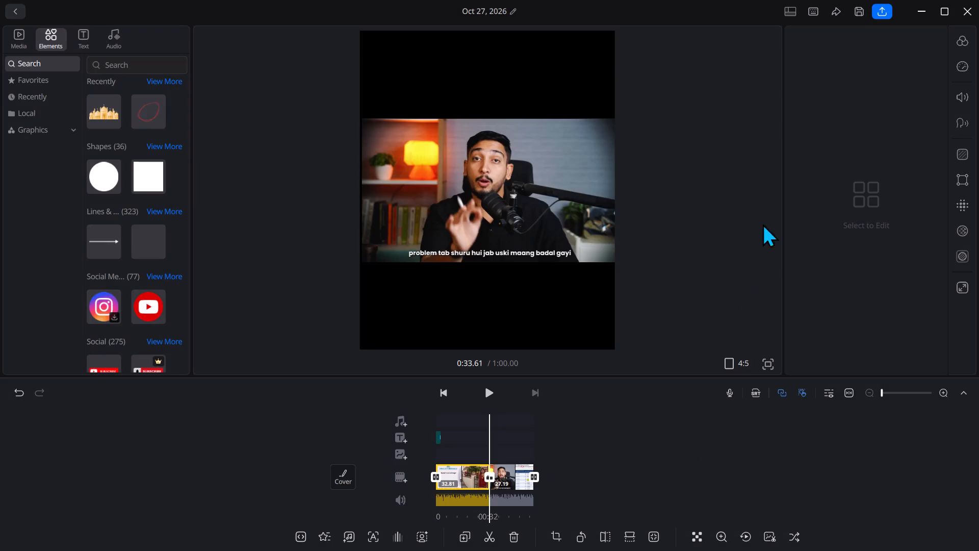
key("space")
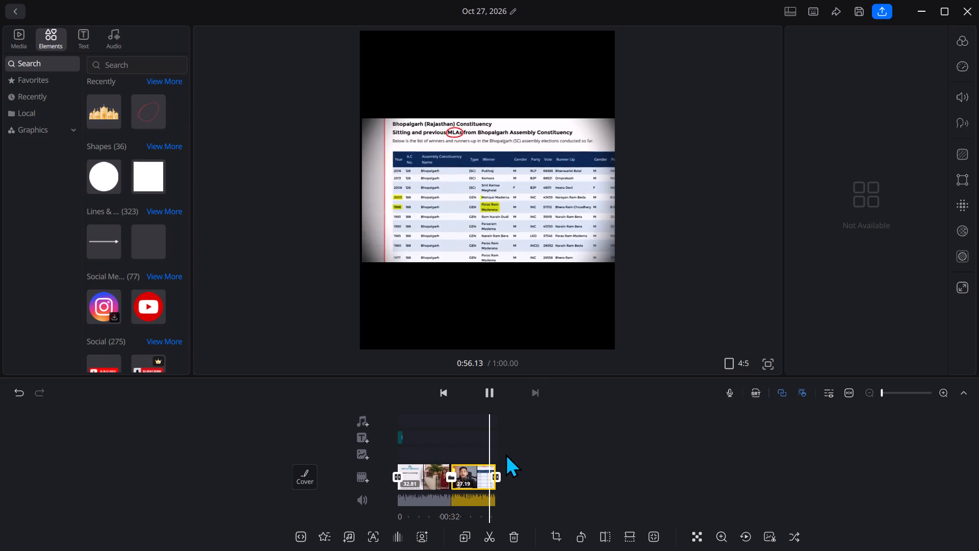
Export the edited one-minute video and open the folder containing the exported file.
left_click(882, 12)
left_click(697, 437)
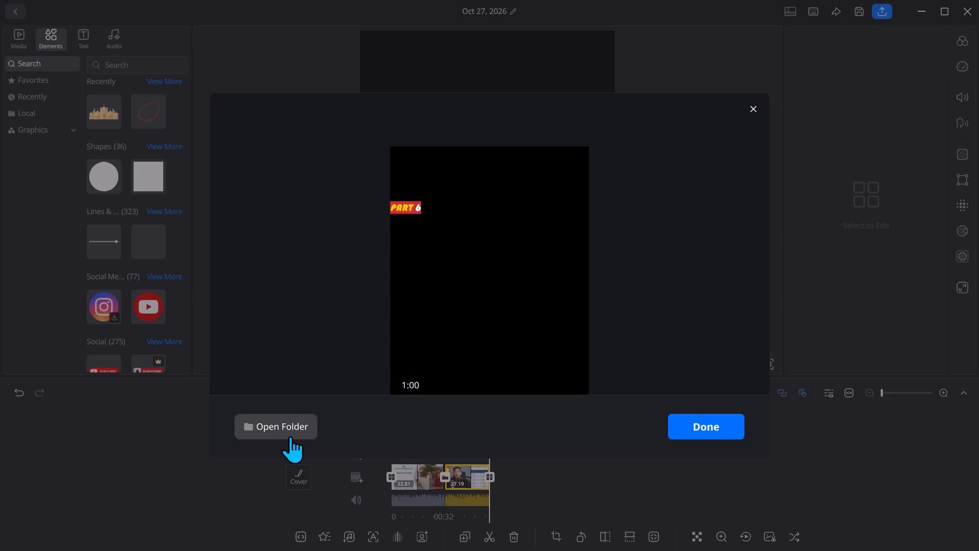
left_click(290, 436)
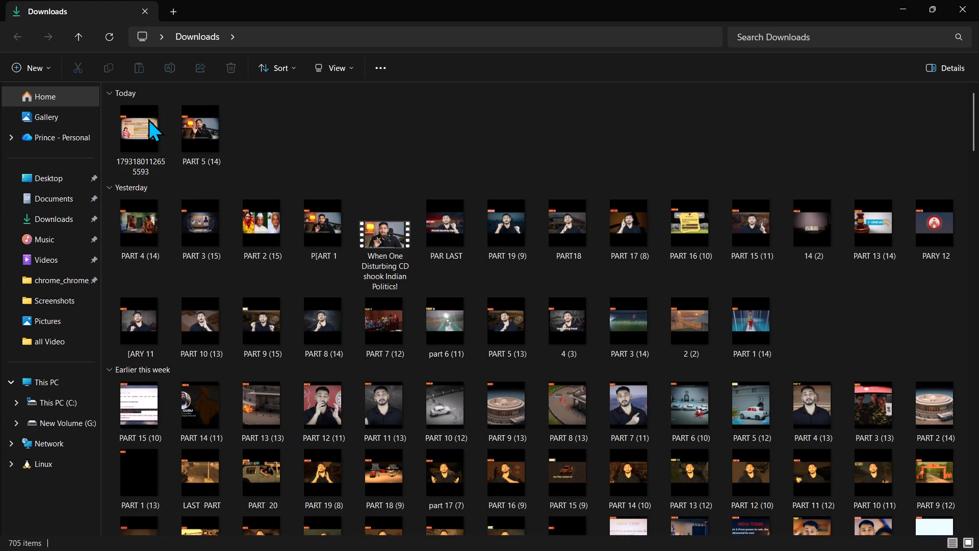
Rename the newly exported, number-named video in the Downloads folder as PART 6 and close the folder window.
left_click(147, 118)
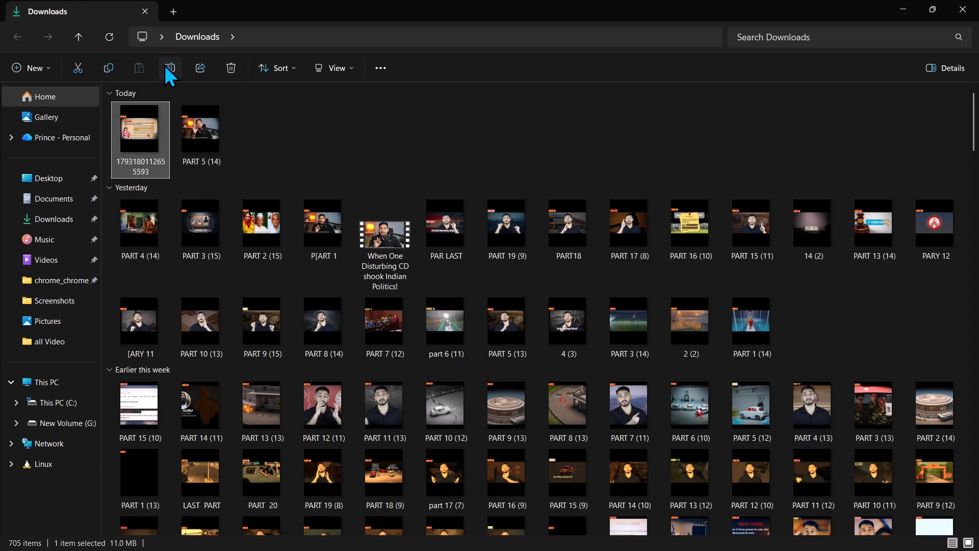
left_click(164, 64)
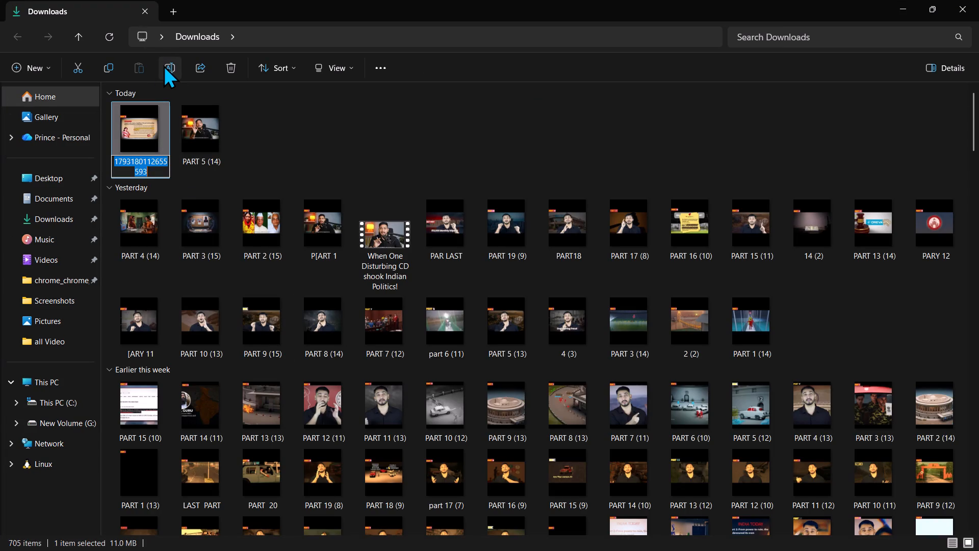
key("p")
type("ART 6")
key("space")
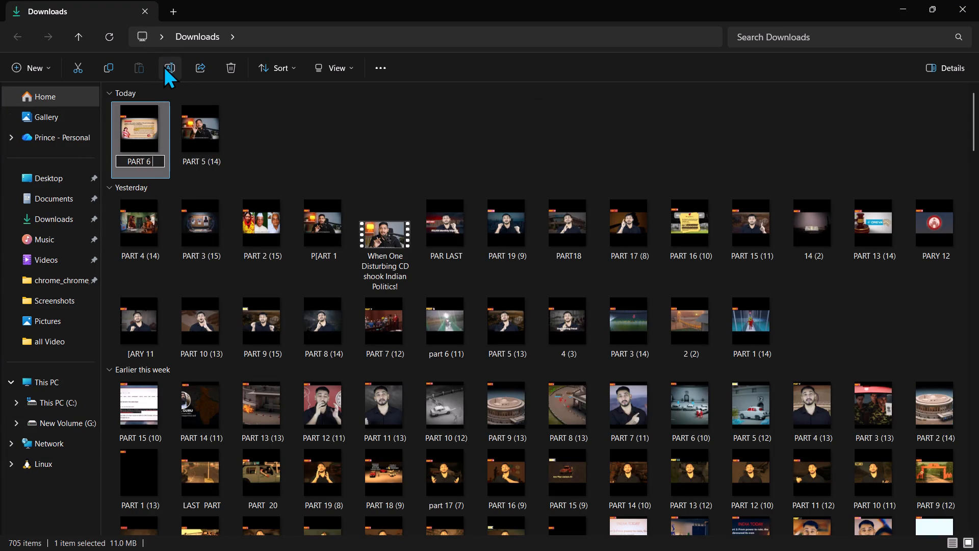
key("Return")
key("Return")
left_click(978, 0)
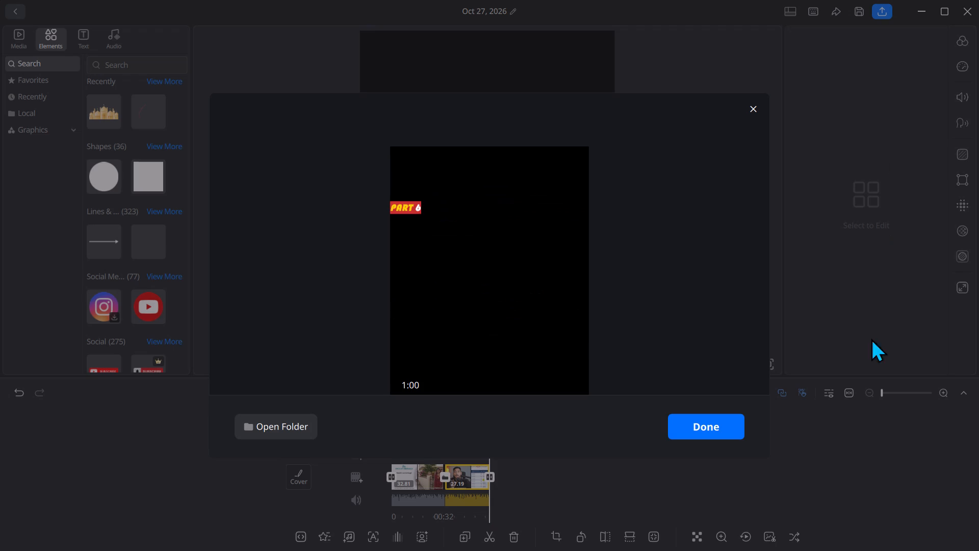
Dismiss the finished export in VN and undo both transitions, the 0:32.81 split and the deletion of the remaining footage.
left_click(735, 432)
left_click(21, 388)
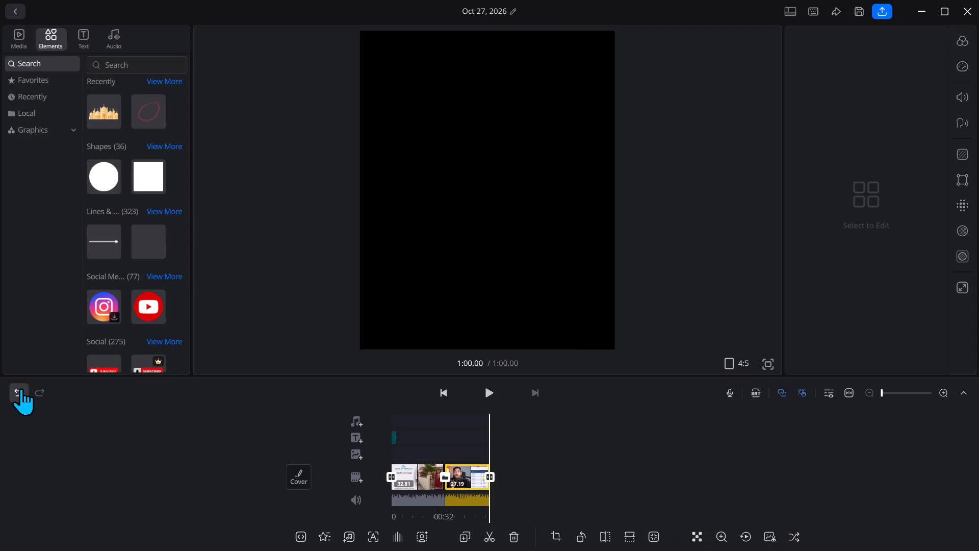
left_click(21, 388)
left_click(20, 389)
left_click(20, 389)
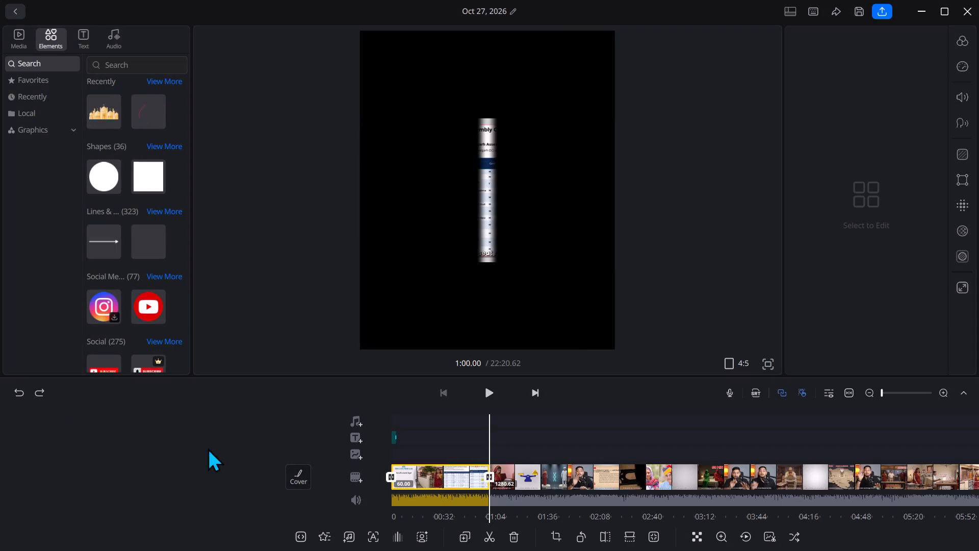
Delete the already exported first 60-second clip from the main track.
left_click(463, 478)
left_click(571, 431)
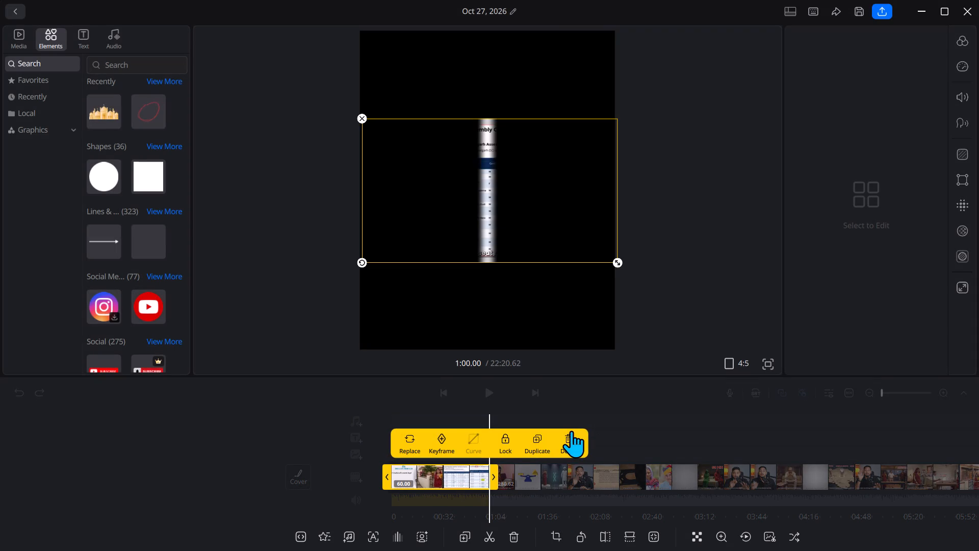
left_click_drag(70, 421, 81, 424)
Add a text title at the start of the remaining footage reading PART 7.
left_click(455, 431)
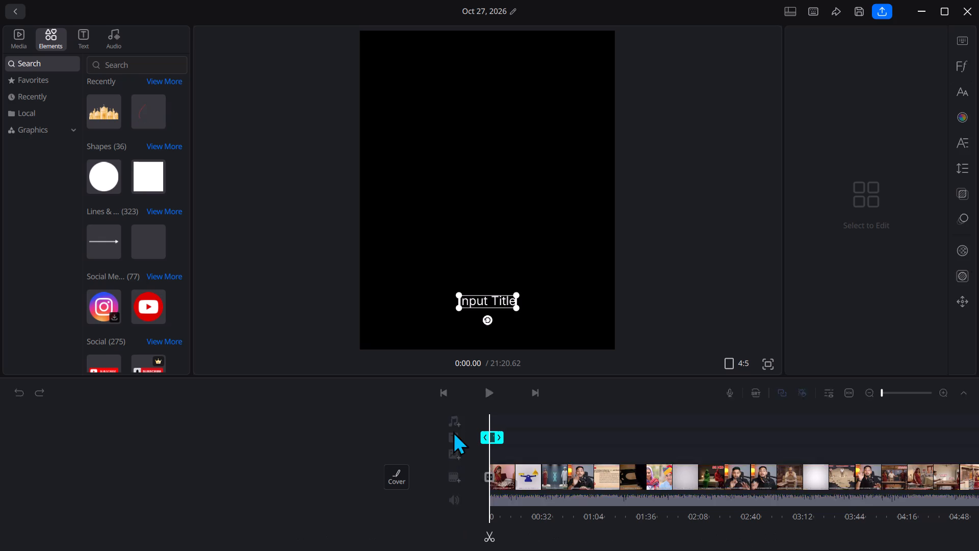
left_click(411, 413)
left_click(829, 115)
left_click(824, 88)
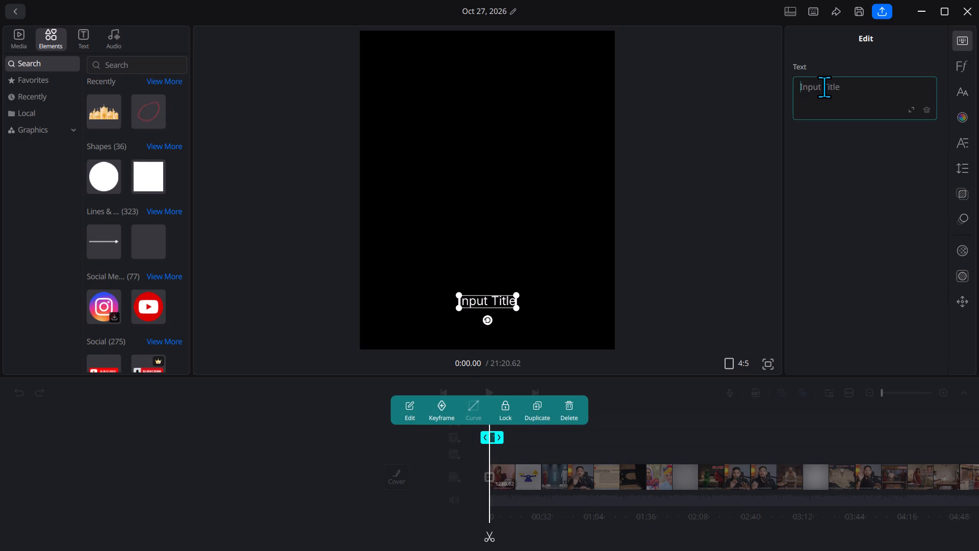
type("PART 7")
key("space")
Format the PART 7 title in Bauhaus 93 Regular with the white-on-red text style.
left_click(965, 62)
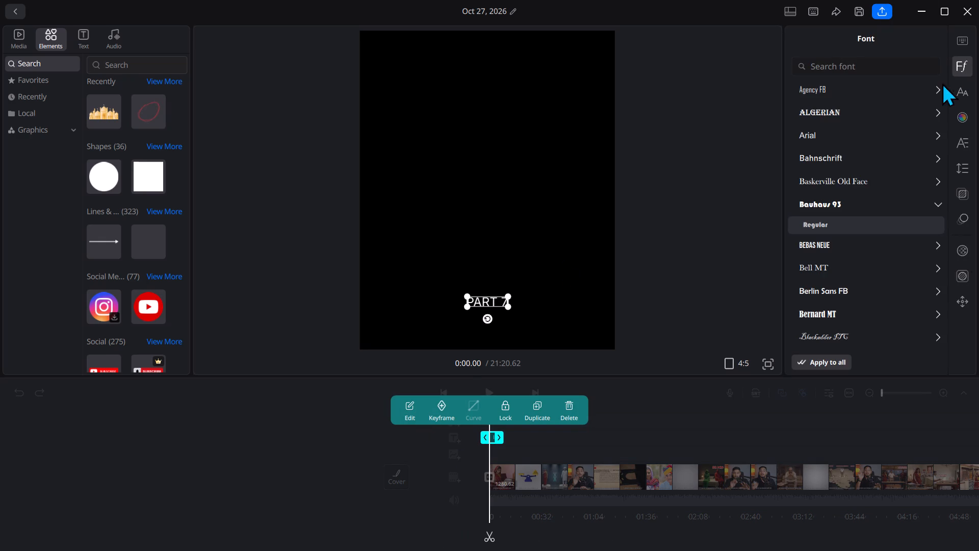
left_click_drag(848, 204, 843, 207)
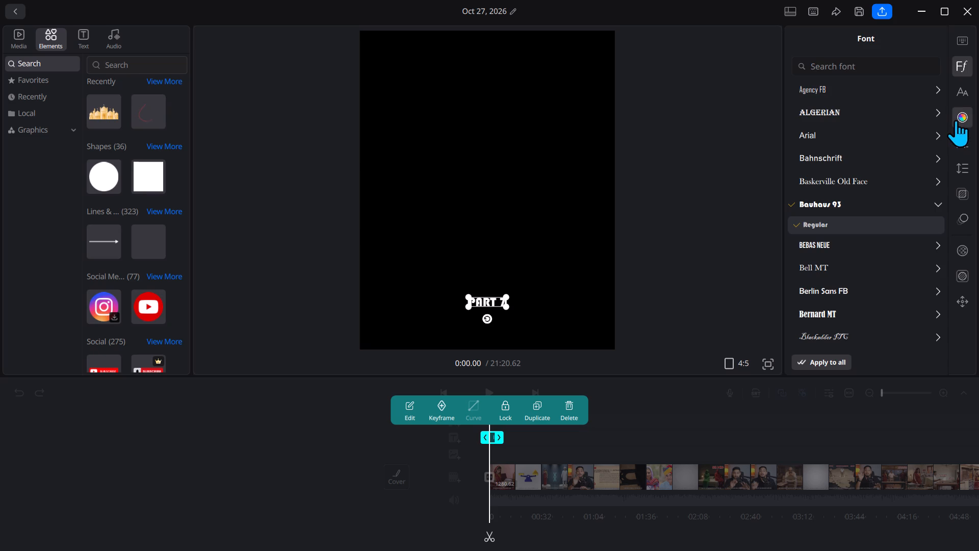
left_click(957, 118)
left_click(854, 120)
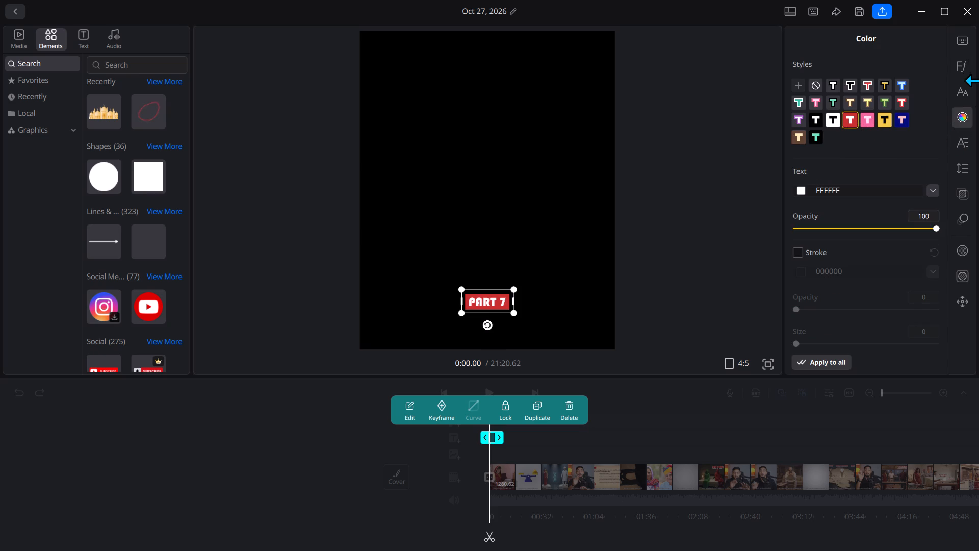
left_click(968, 97)
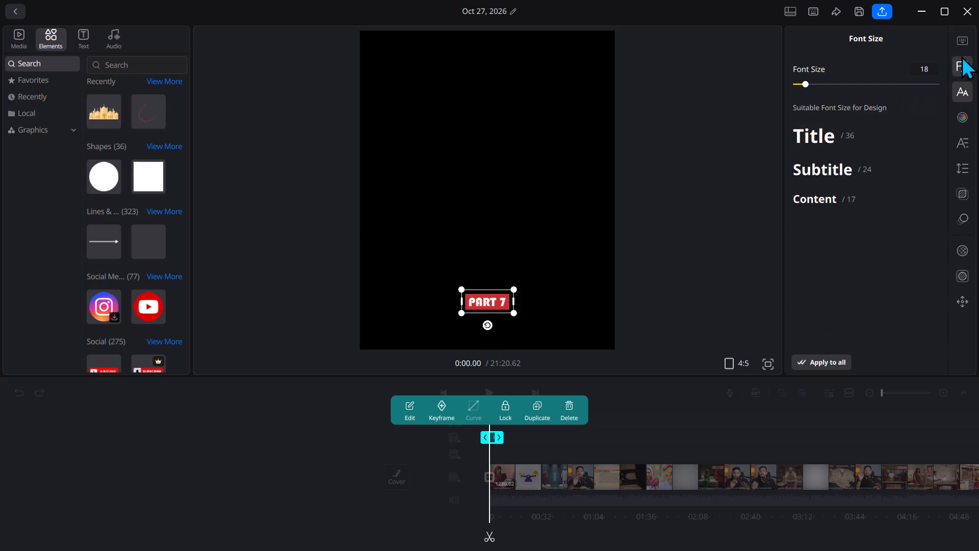
left_click(964, 54)
left_click(960, 65)
left_click(859, 198)
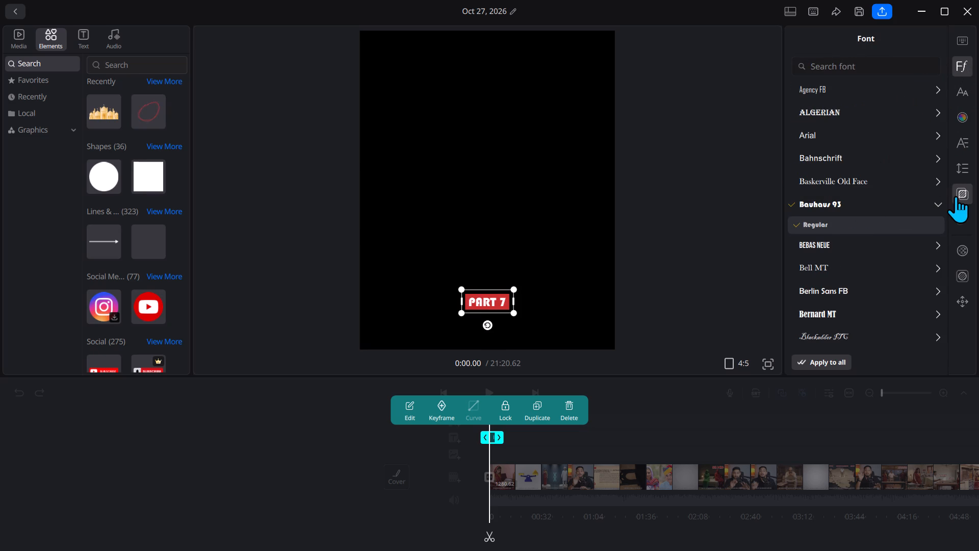
Apply the second Active caption animation, which highlights the words in yellow, to the PART 7 title.
left_click(956, 196)
left_click(960, 223)
left_click(851, 181)
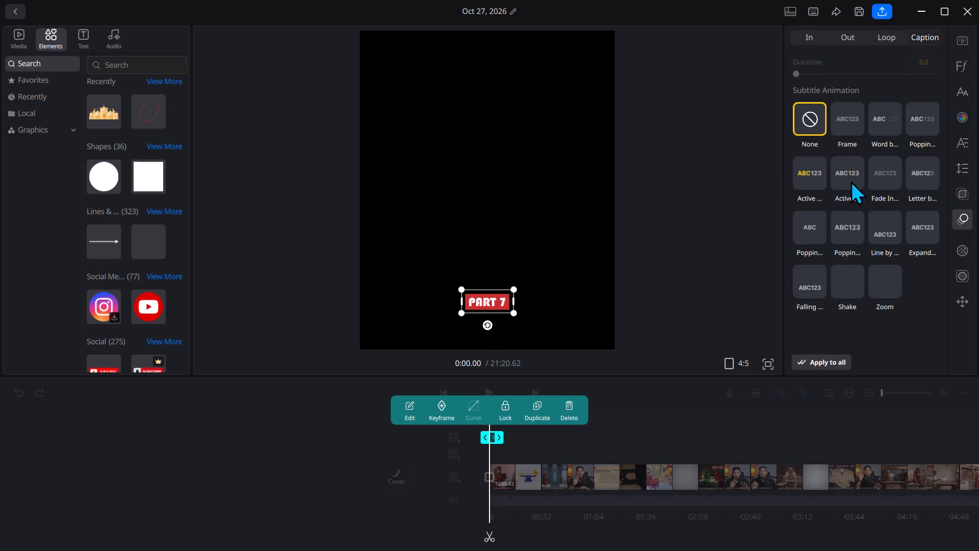
Move the PART 7 title to the black area just above the video picture's upper-left corner.
left_click_drag(490, 301, 353, 110)
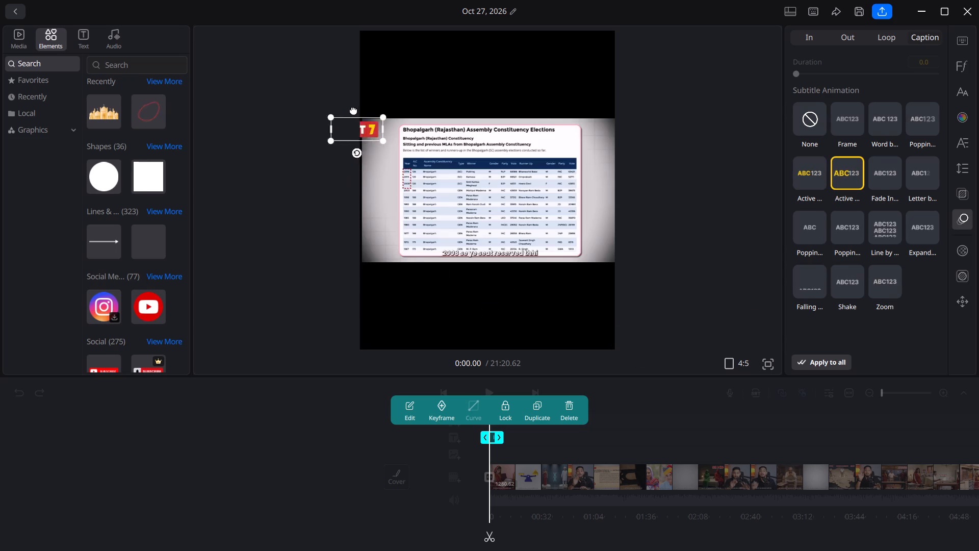
left_click_drag(353, 110, 379, 112)
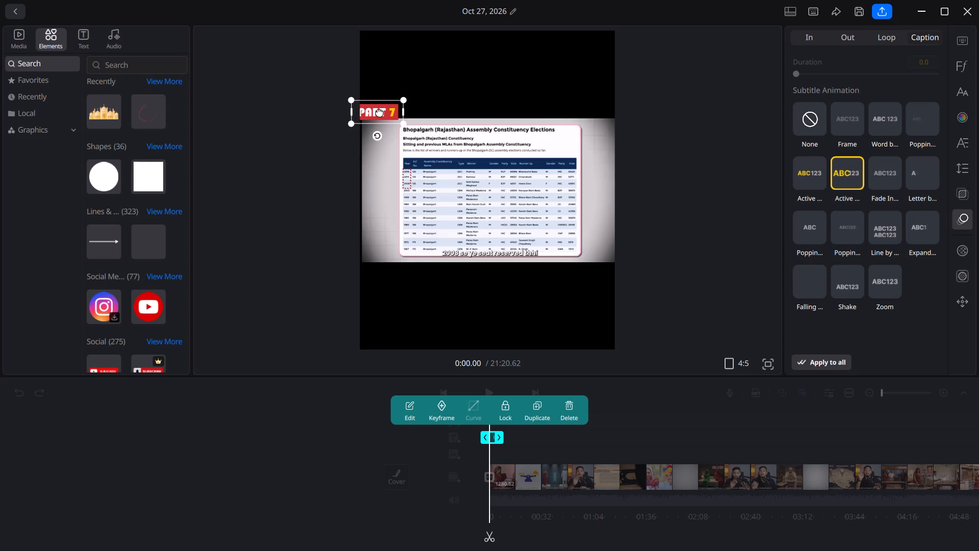
left_click_drag(379, 112, 384, 110)
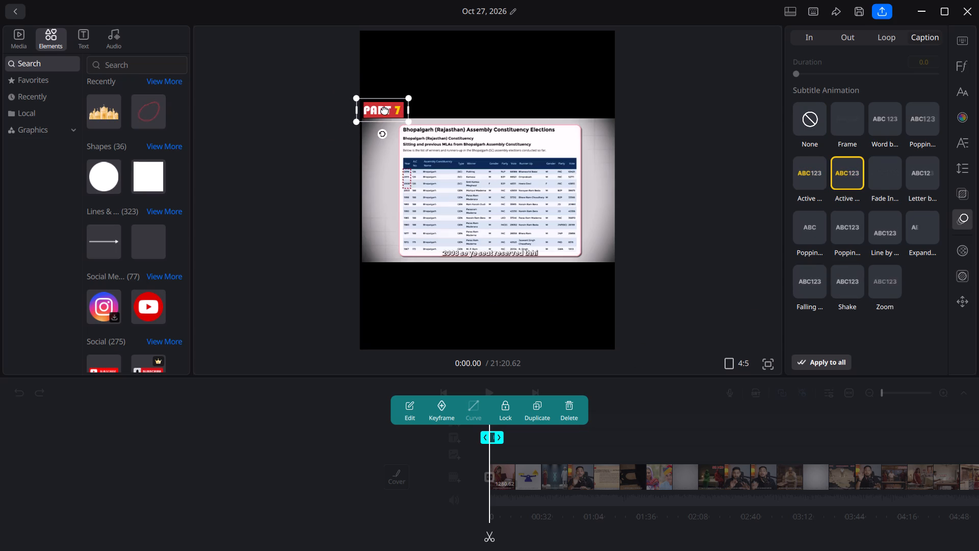
left_click_drag(384, 110, 383, 108)
left_click(339, 209)
Play the opening of the new part with the PART 7 title.
key("space")
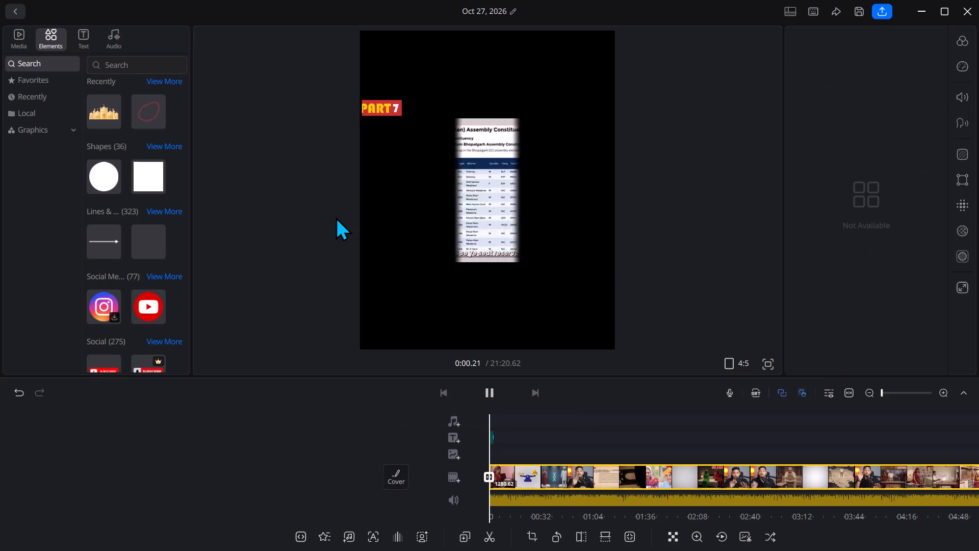
key("space")
key("space")
key("space")
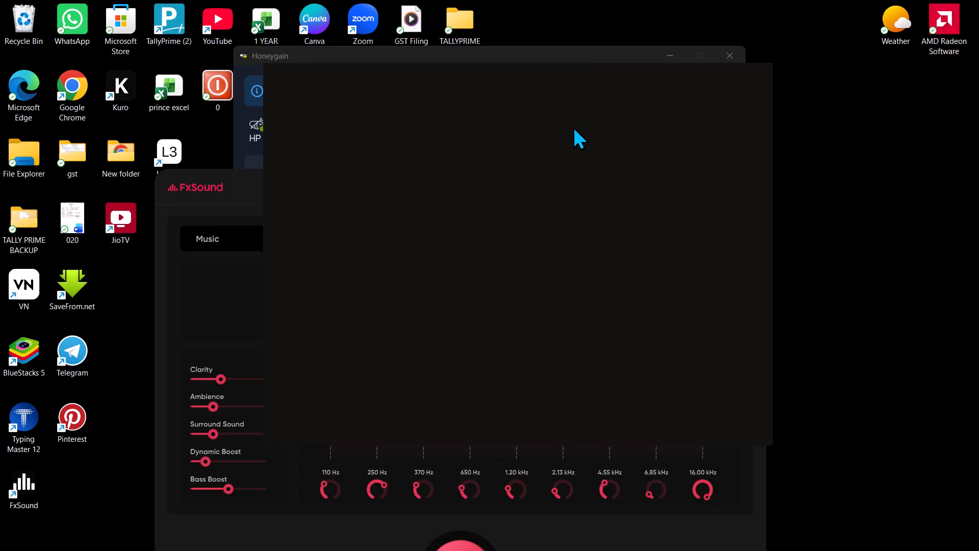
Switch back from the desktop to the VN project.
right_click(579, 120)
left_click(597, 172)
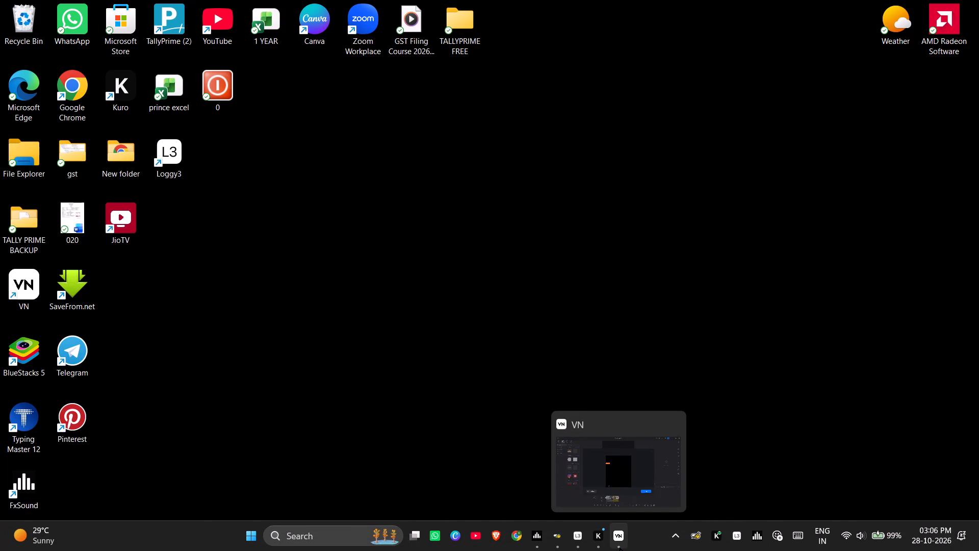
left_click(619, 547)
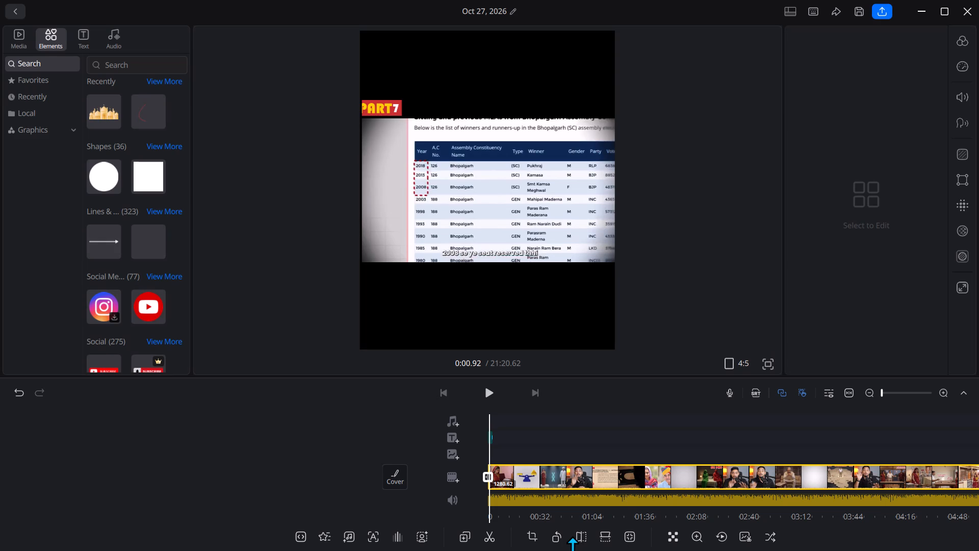
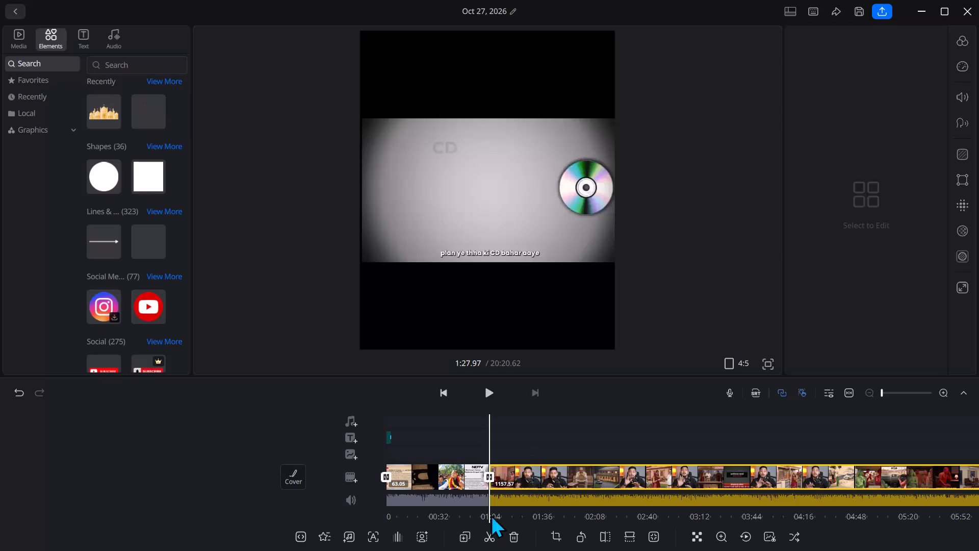
Delete the long remainder clip that follows the 63-second PART 7 clip on the main track.
left_click(512, 473)
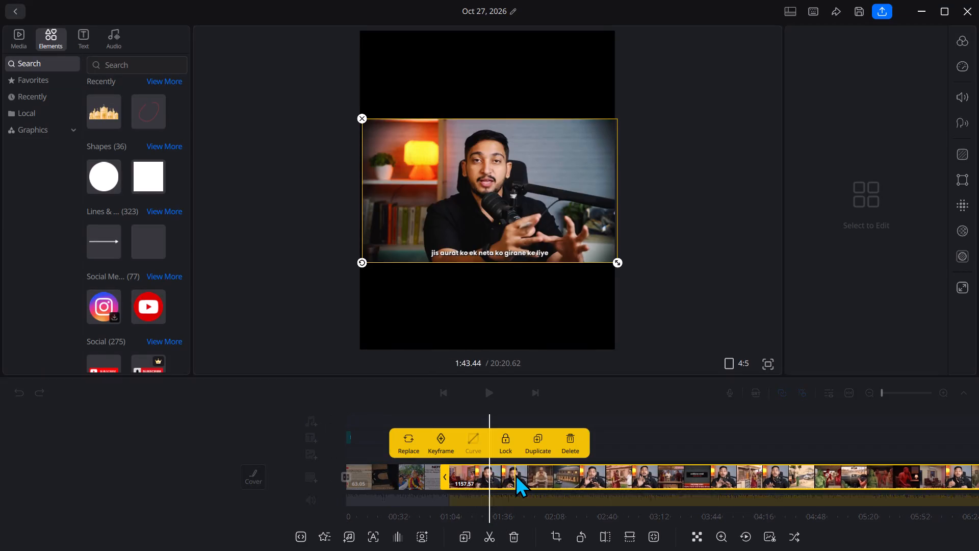
left_click(515, 474)
left_click(567, 443)
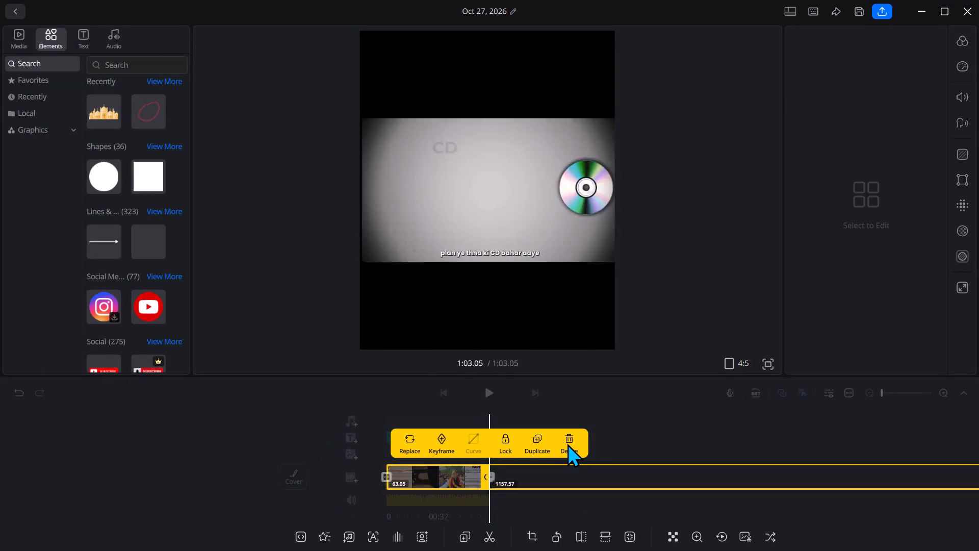
Mirror the remaining PART 7 clip horizontally.
left_click(588, 542)
left_click(566, 503)
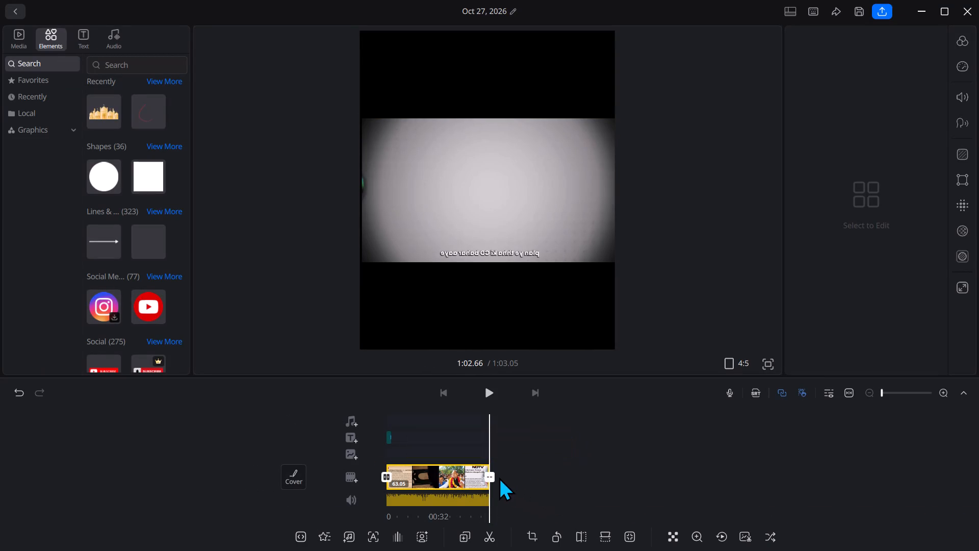
Apply the Basic Horizontal transition with a duration of 0.8 to the end of the PART 7 clip.
left_click(485, 472)
left_click(578, 442)
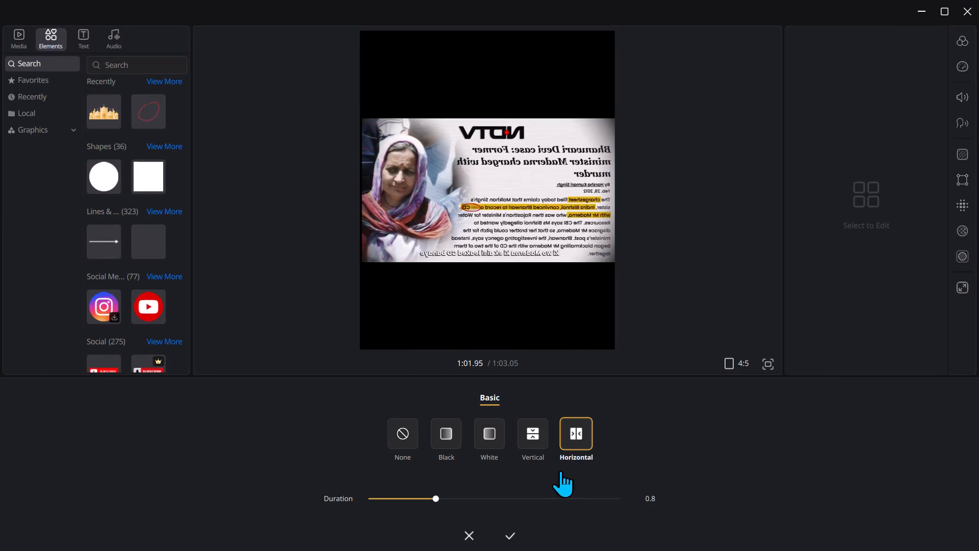
left_click(503, 536)
Split the PART 7 clip near its middle at 0:35.86.
left_click(445, 478)
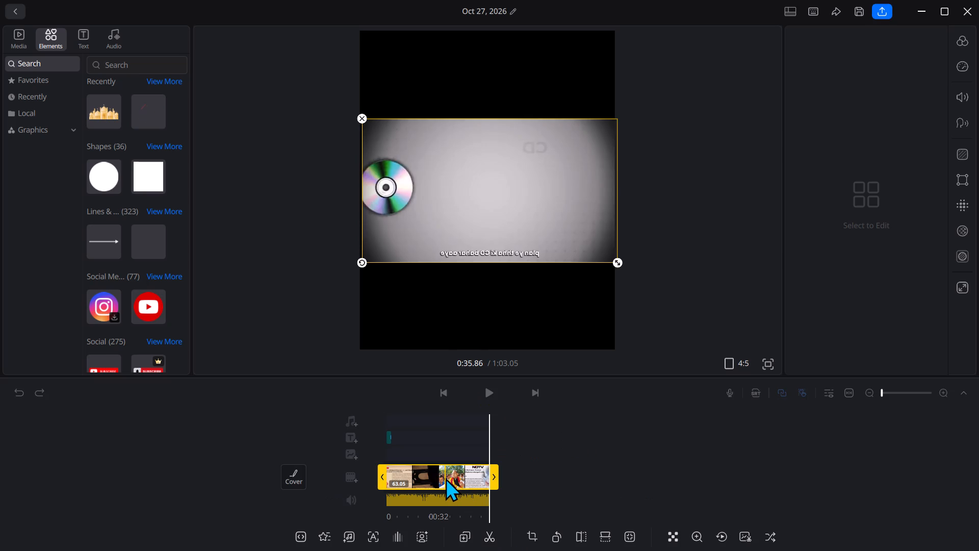
left_click(445, 478)
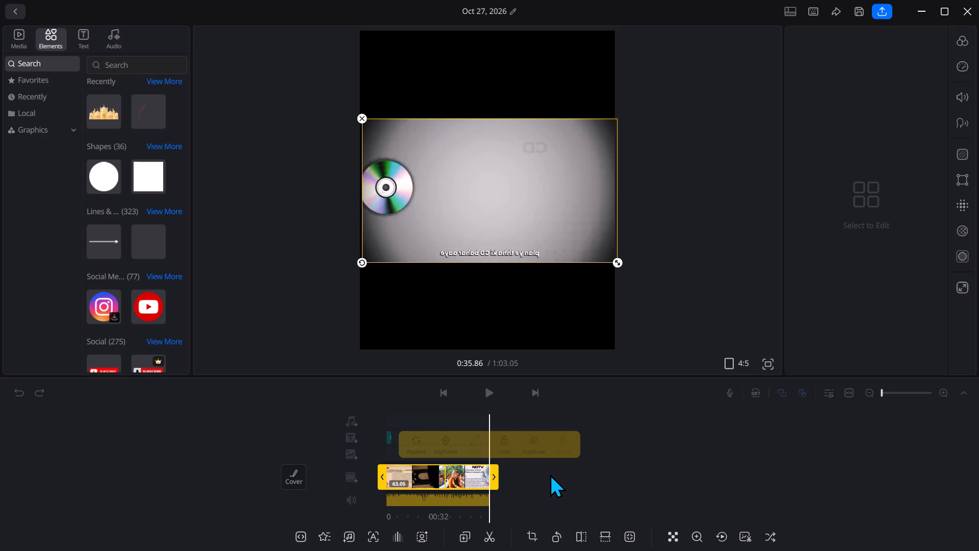
left_click(482, 535)
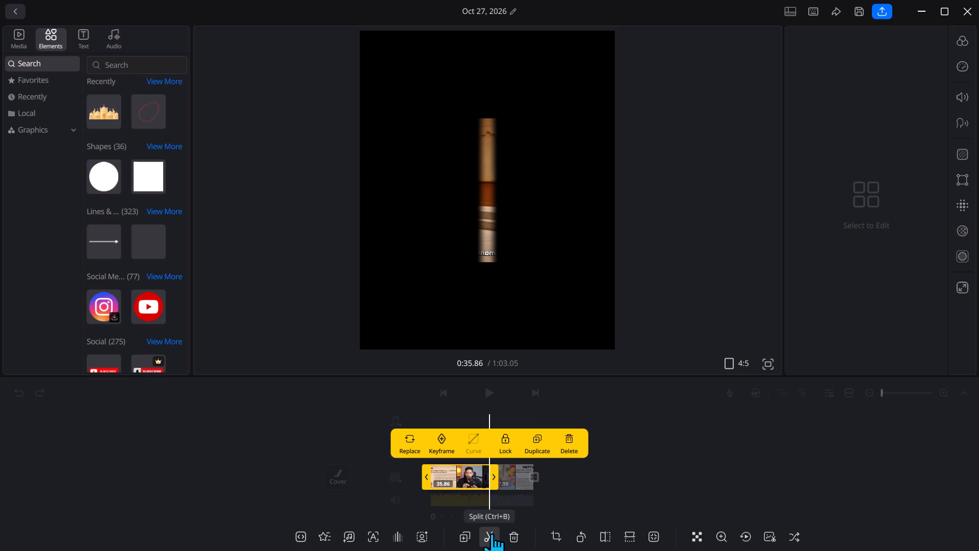
left_click(574, 482)
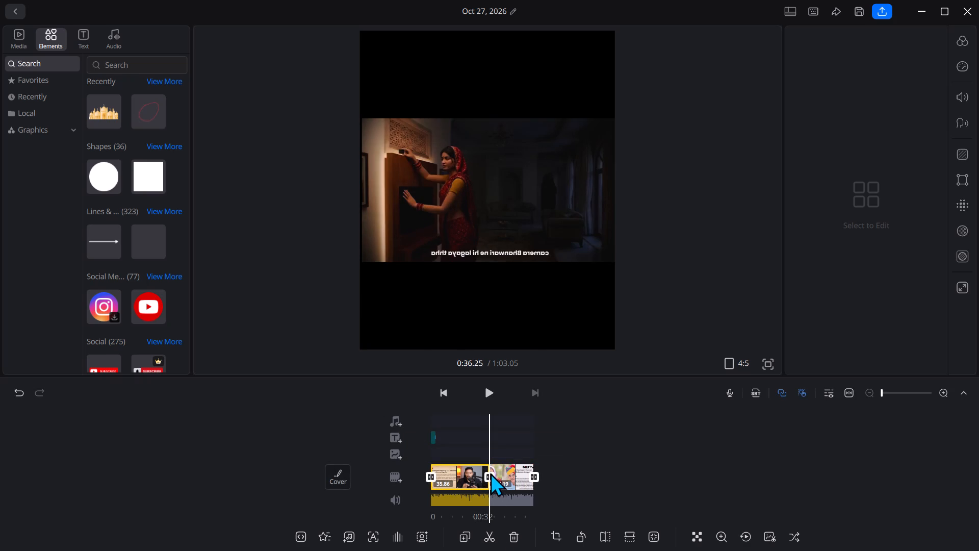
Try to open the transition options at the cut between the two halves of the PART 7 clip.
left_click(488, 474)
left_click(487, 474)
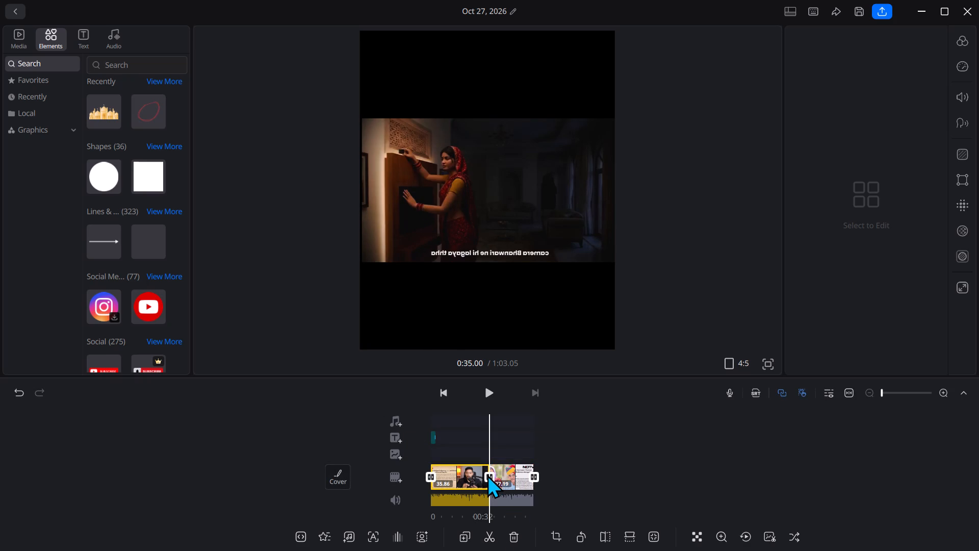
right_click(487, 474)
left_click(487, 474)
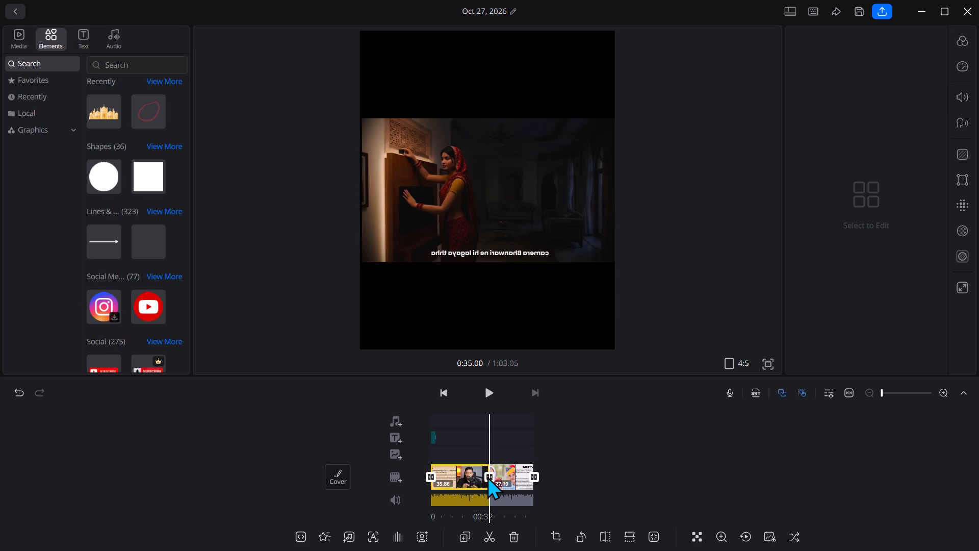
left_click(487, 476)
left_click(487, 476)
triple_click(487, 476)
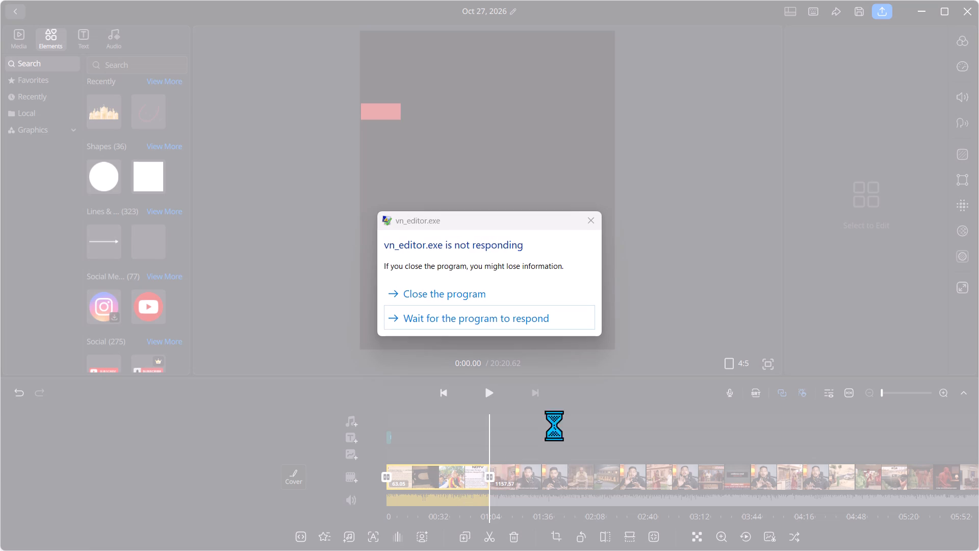
Wait for the frozen VN editor to respond, dismiss the repeated dialog, and finally close the program.
left_click(460, 315)
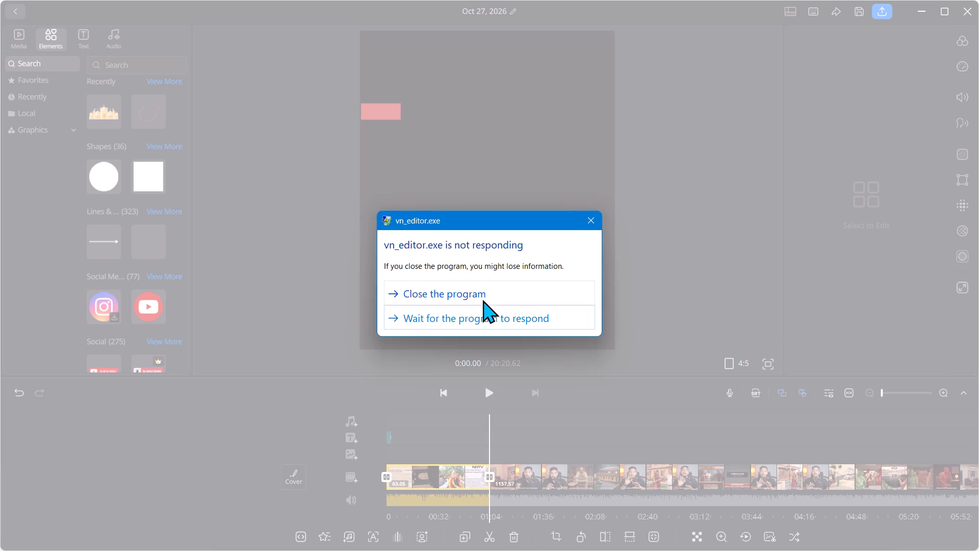
left_click(587, 218)
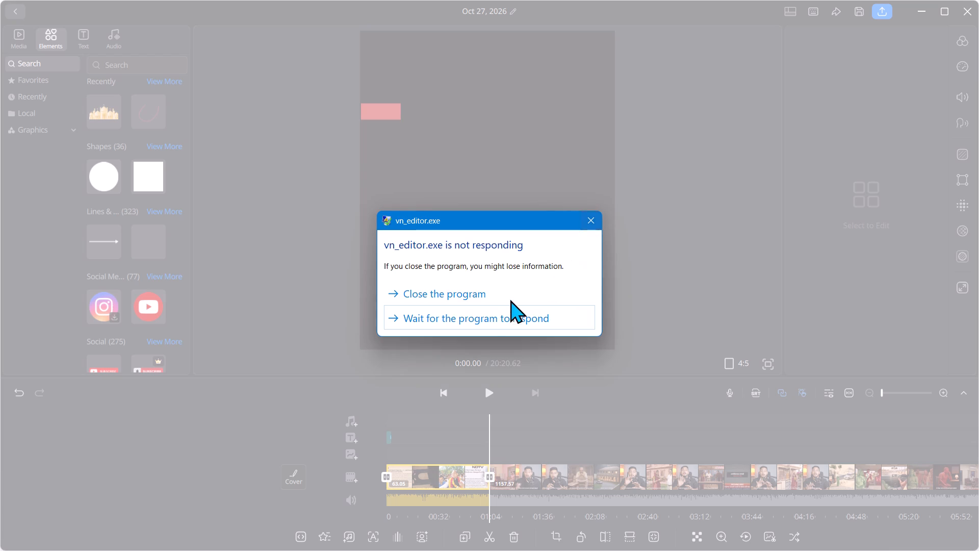
left_click(584, 227)
left_click(584, 227)
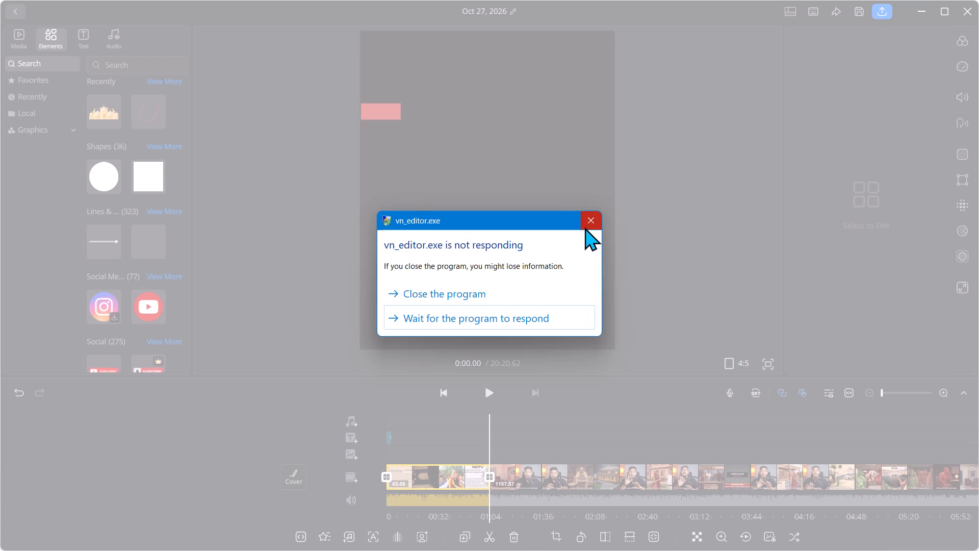
left_click(523, 292)
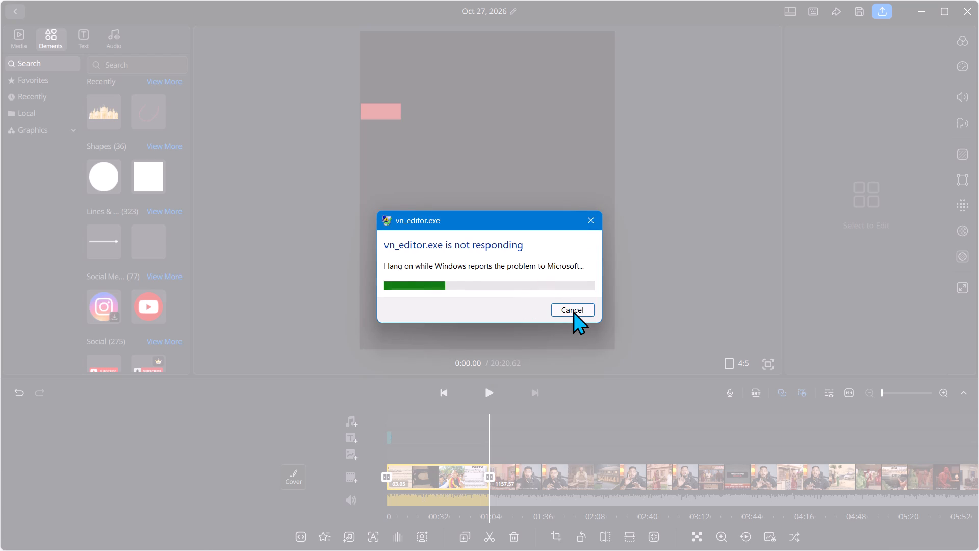
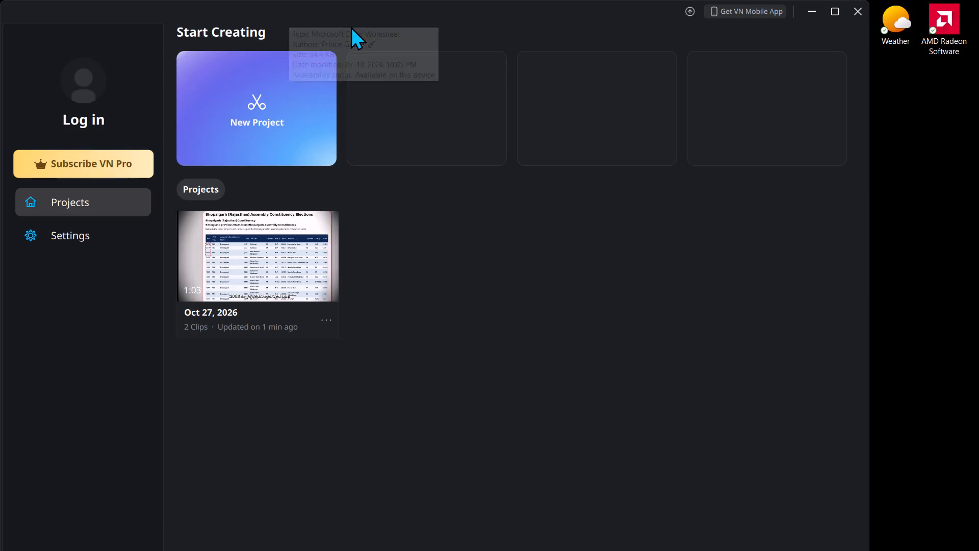
Reopen the Oct 27, 2026 project and play its first few seconds to check the recovered edit.
left_click(247, 259)
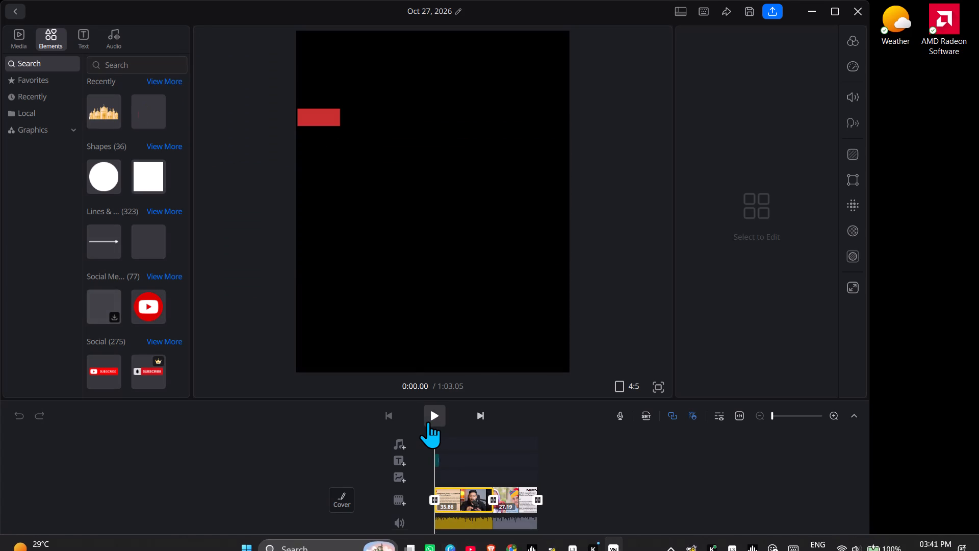
left_click(428, 421)
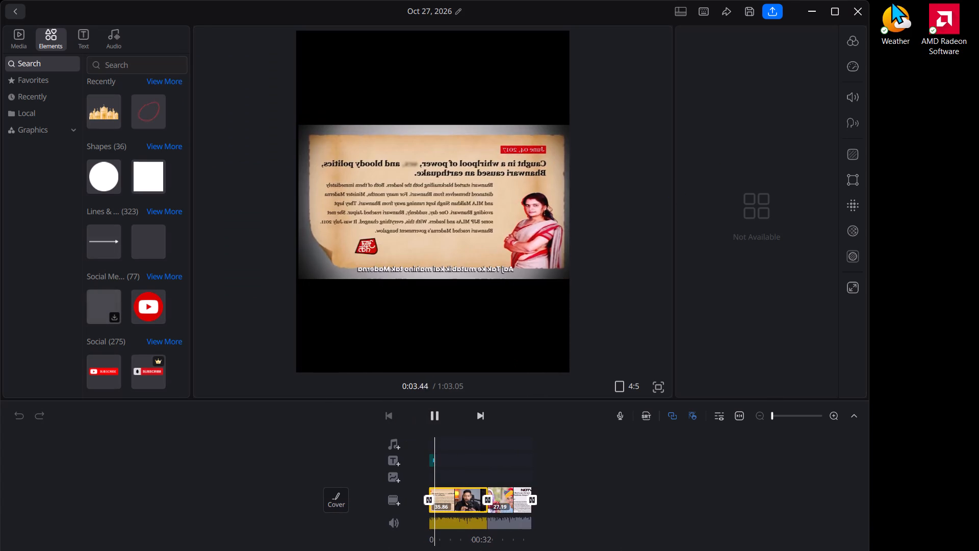
key("c")
key("space")
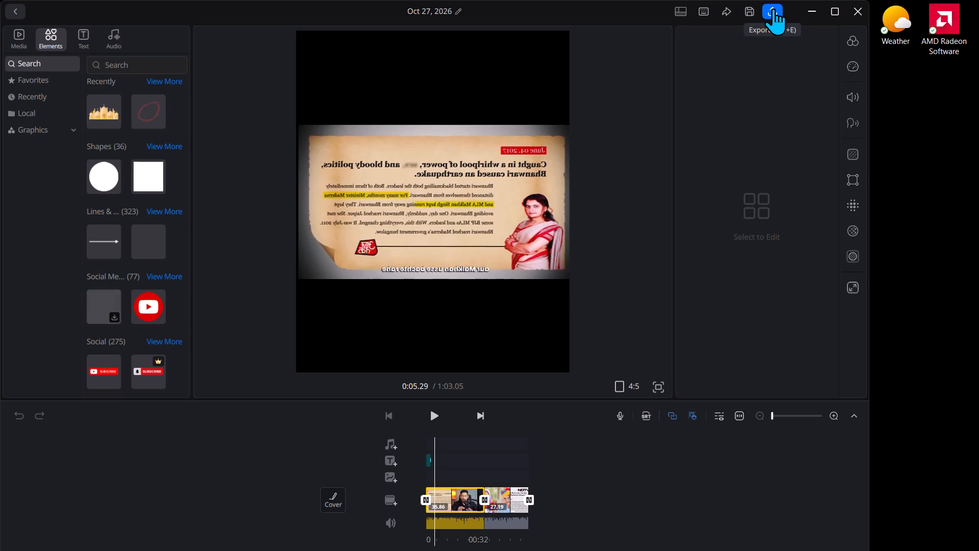
Switch to File Explorer, open the Downloads folder and refresh it to check the exported part videos.
key("super+e")
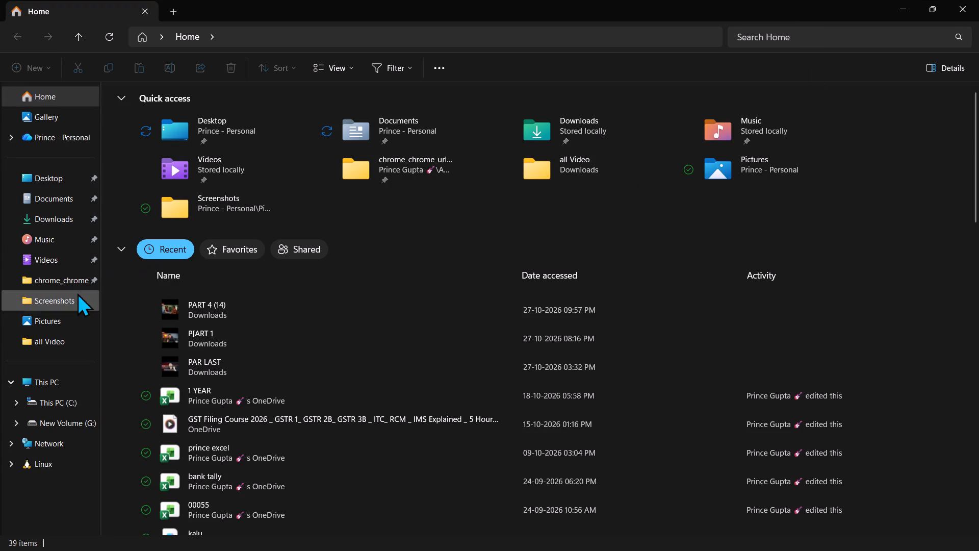
left_click(71, 227)
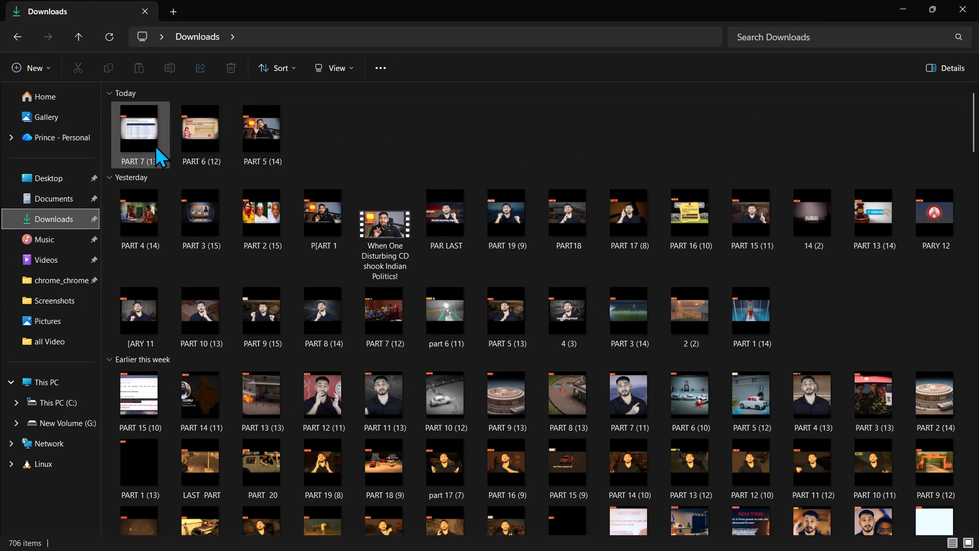
left_click(110, 38)
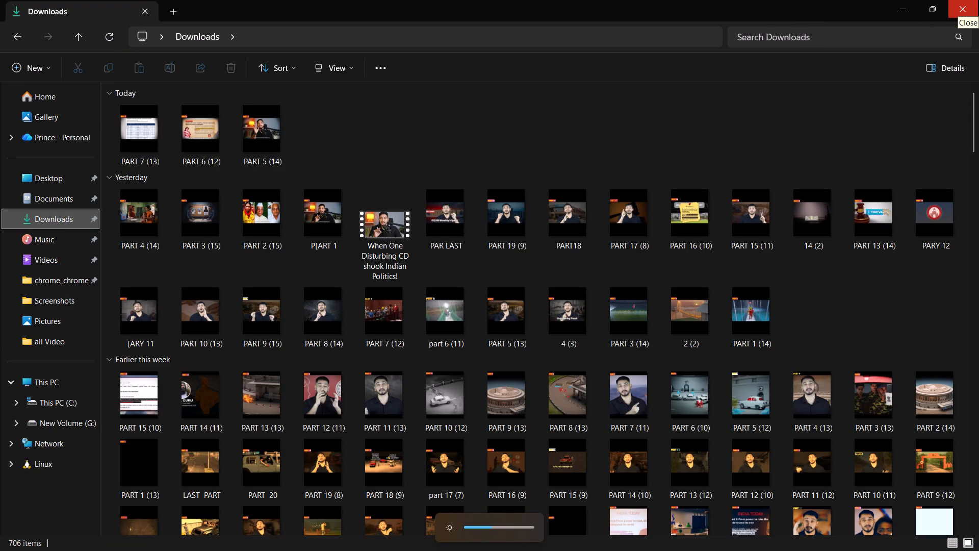
Close the Downloads folder window and return to the Oct 27, 2026 project in VN with its window maximised.
left_click(978, 0)
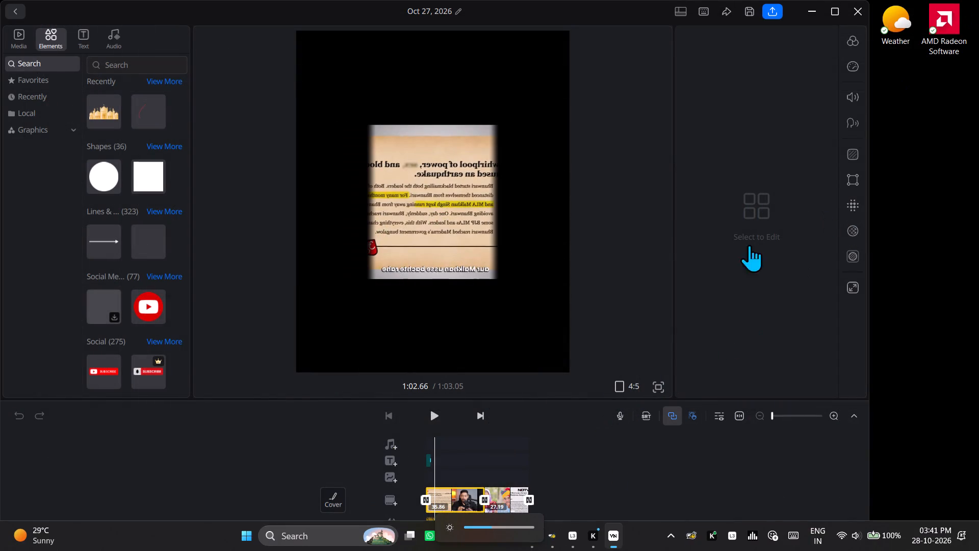
left_click(831, 3)
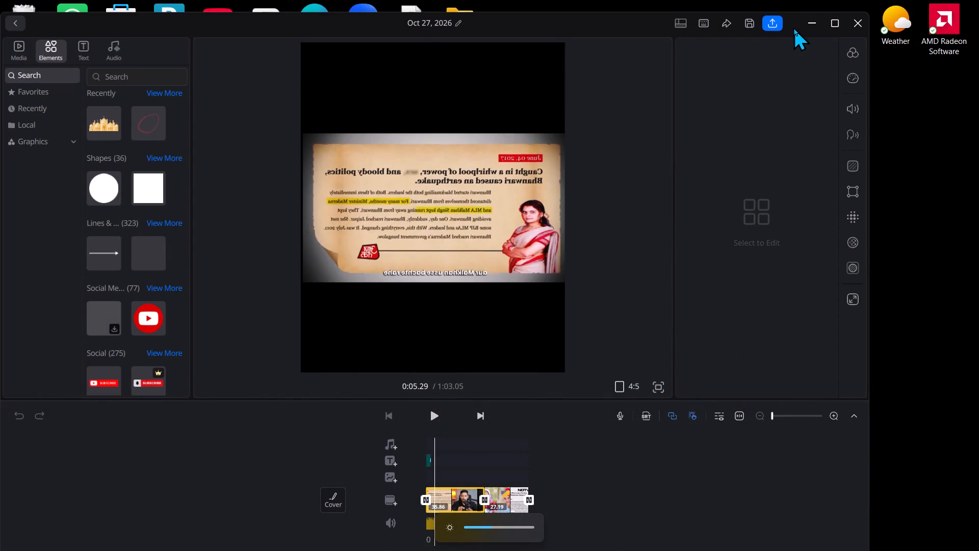
left_click(830, 17)
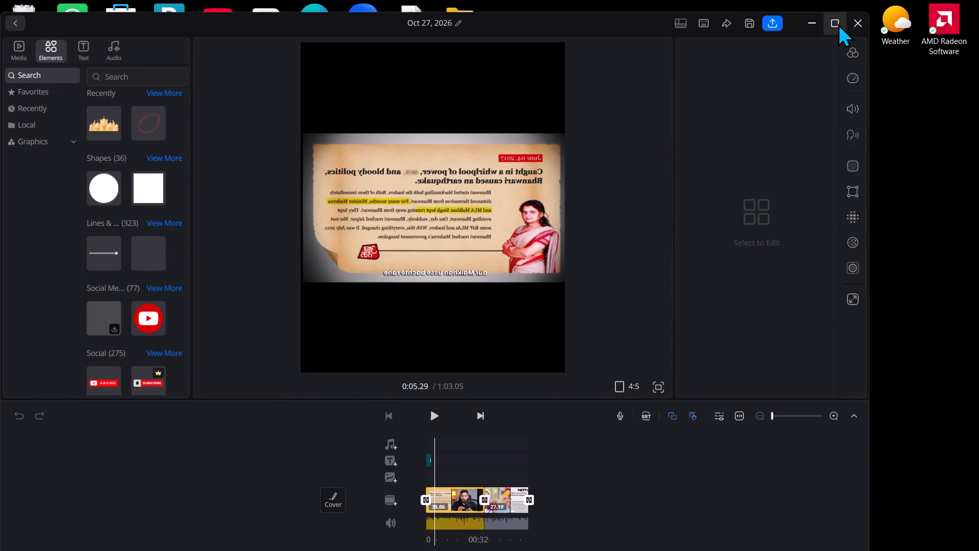
left_click(838, 23)
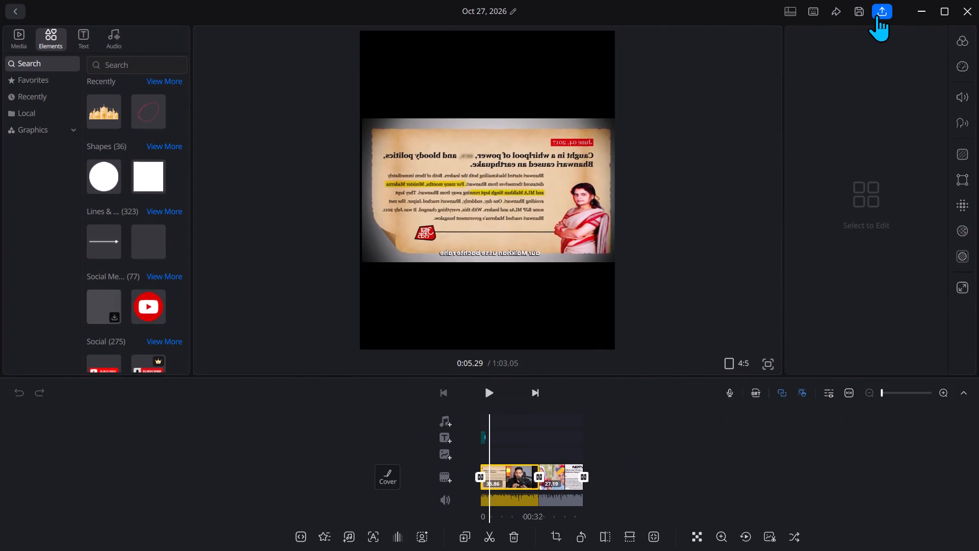
Start exporting the Oct 27, 2026 project to the Downloads folder.
left_click(881, 14)
left_click(694, 438)
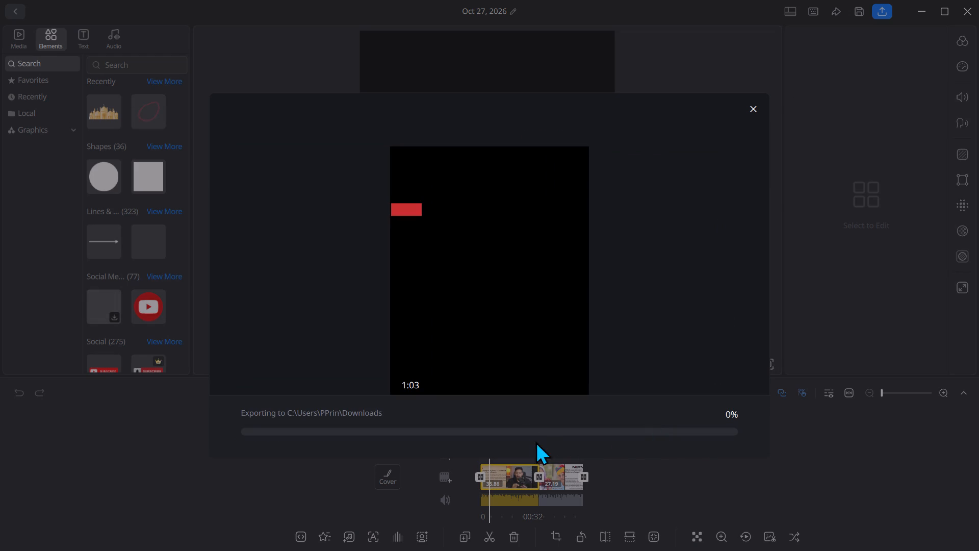
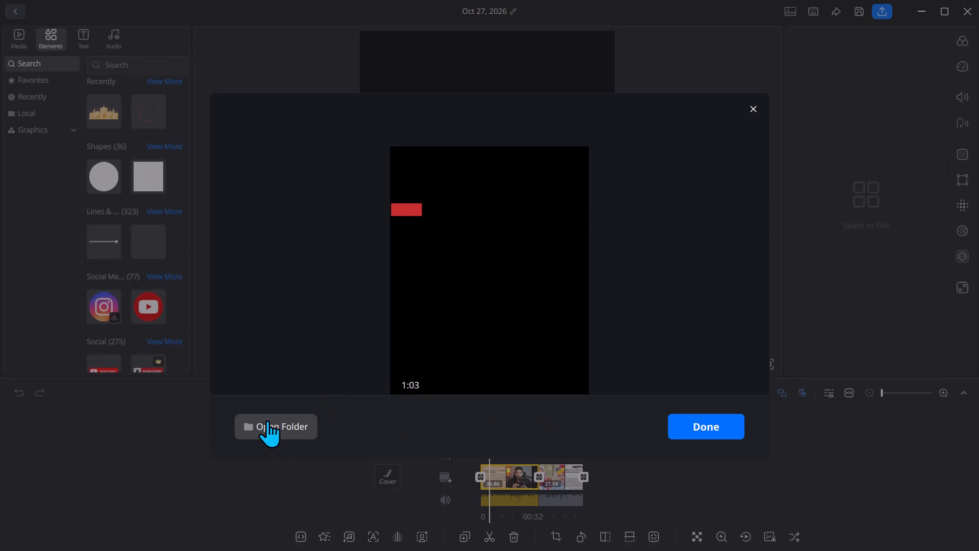
Open the export's Downloads folder in File Explorer and rename the newly exported video as PART 8.
left_click(268, 422)
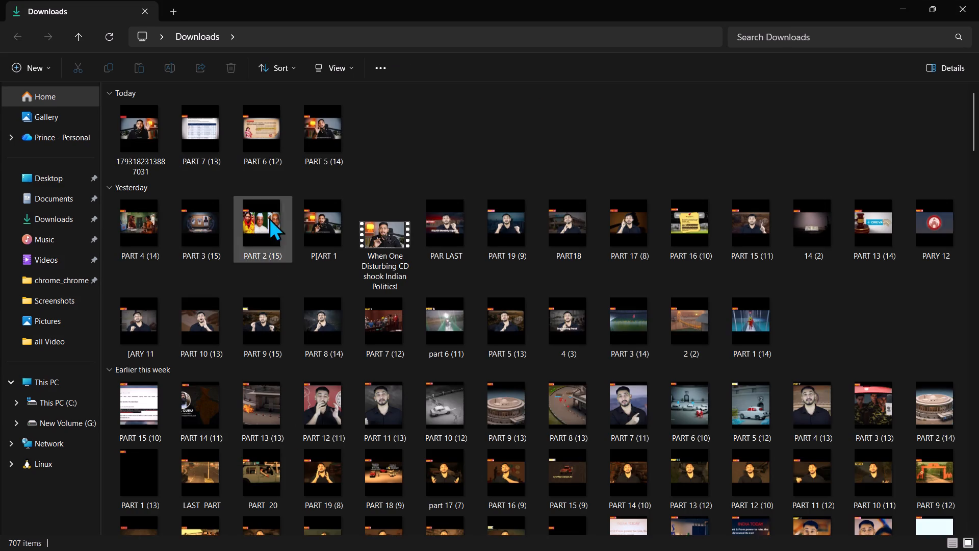
left_click(170, 141)
left_click(154, 127)
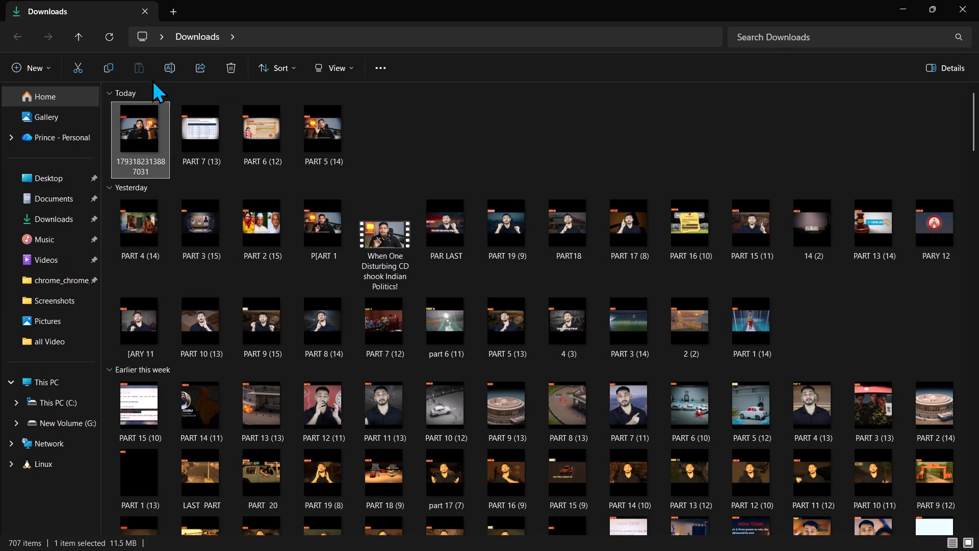
left_click(164, 60)
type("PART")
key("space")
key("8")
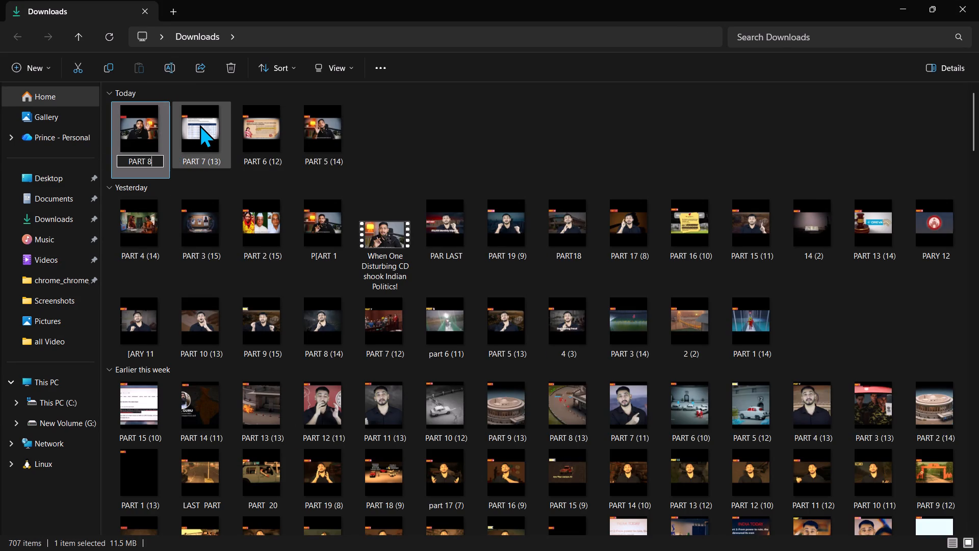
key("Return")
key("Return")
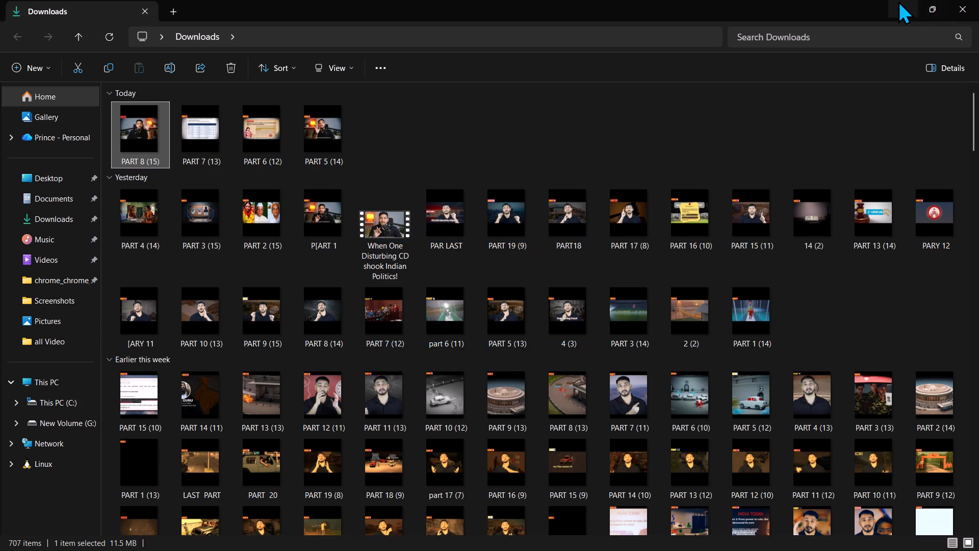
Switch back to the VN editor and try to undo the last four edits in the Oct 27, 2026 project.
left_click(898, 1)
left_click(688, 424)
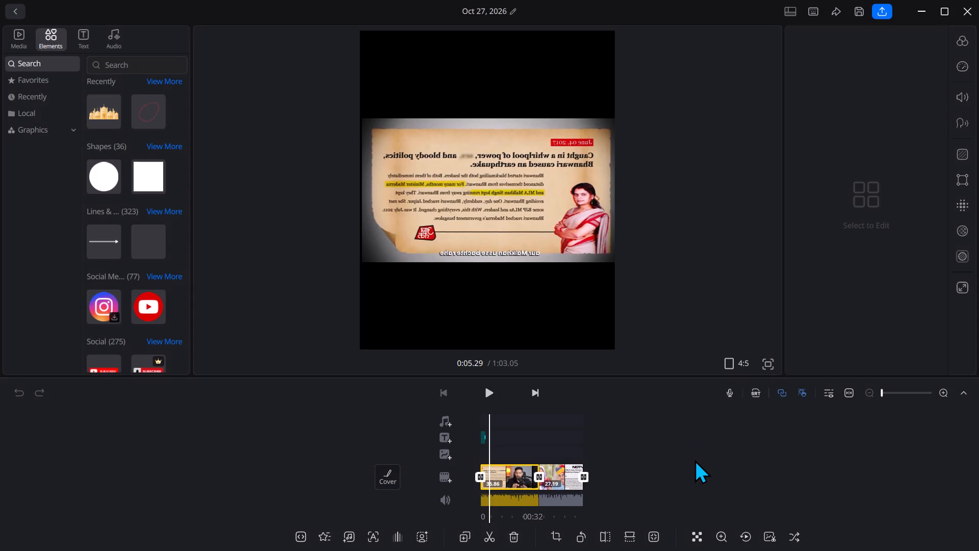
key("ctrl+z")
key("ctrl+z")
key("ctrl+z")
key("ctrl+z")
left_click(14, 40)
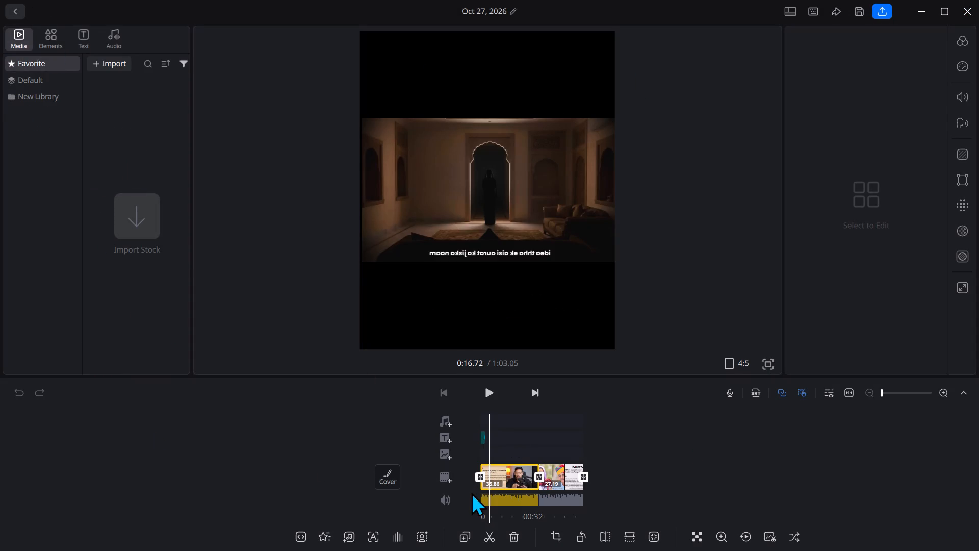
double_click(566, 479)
Close the VN editor window with the Oct 27, 2026 project.
left_click(960, 10)
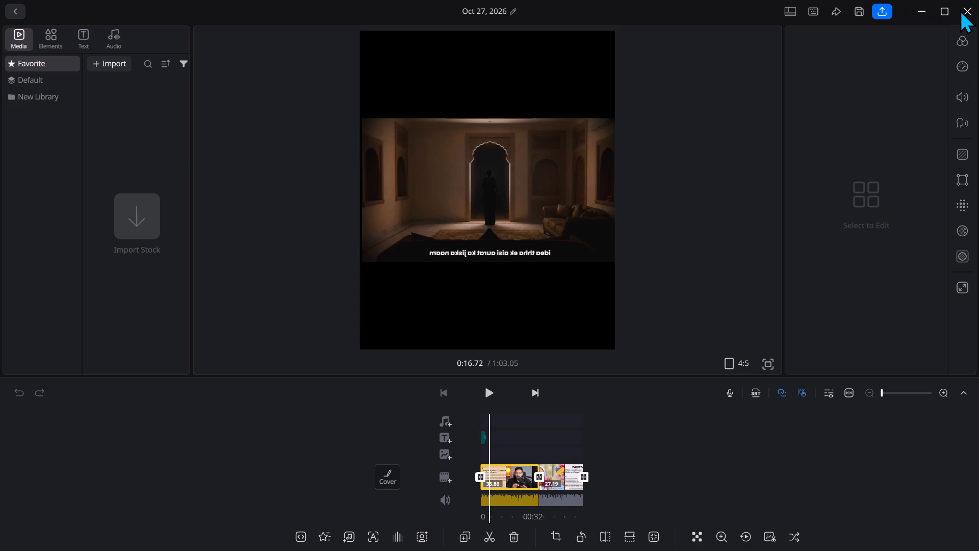
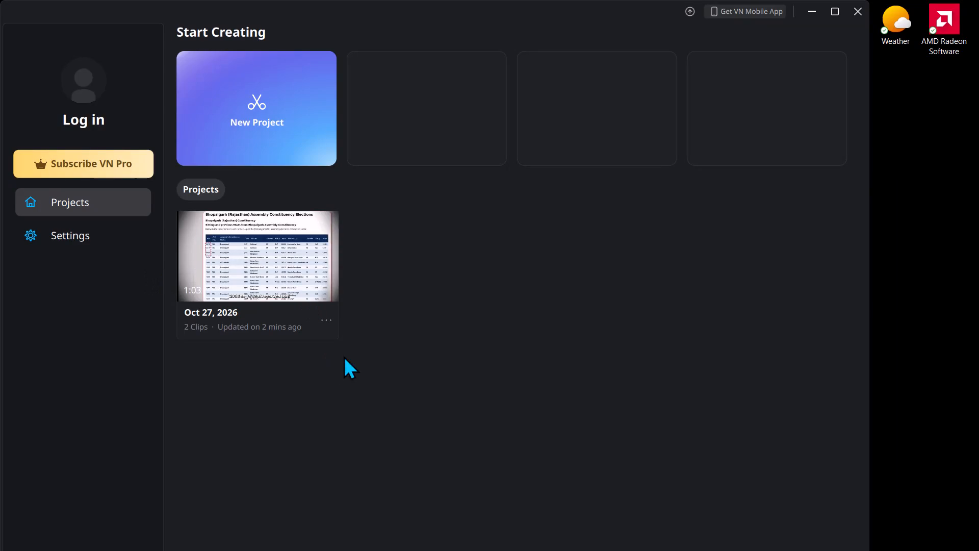
Delete the Oct 27, 2026 project from the VN project list.
left_click(329, 319)
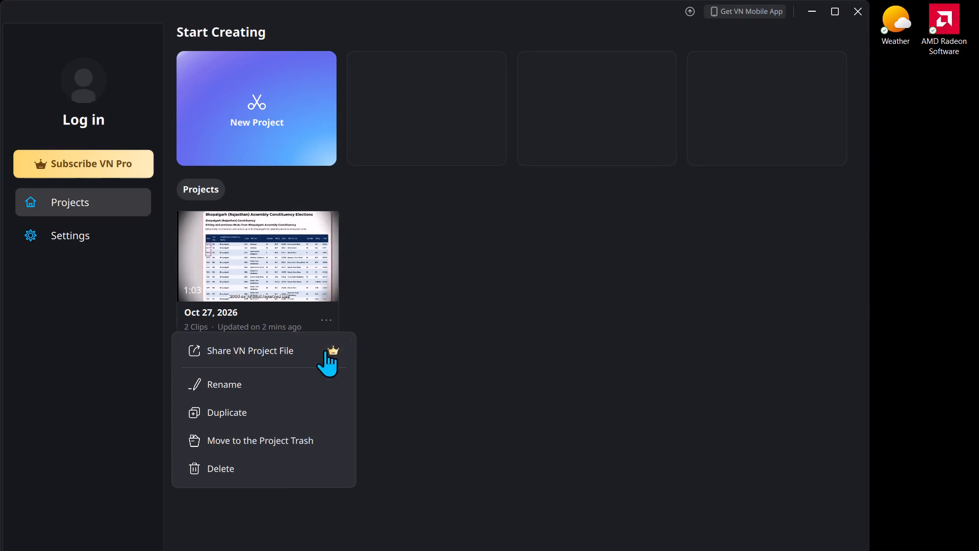
left_click(266, 463)
left_click(544, 302)
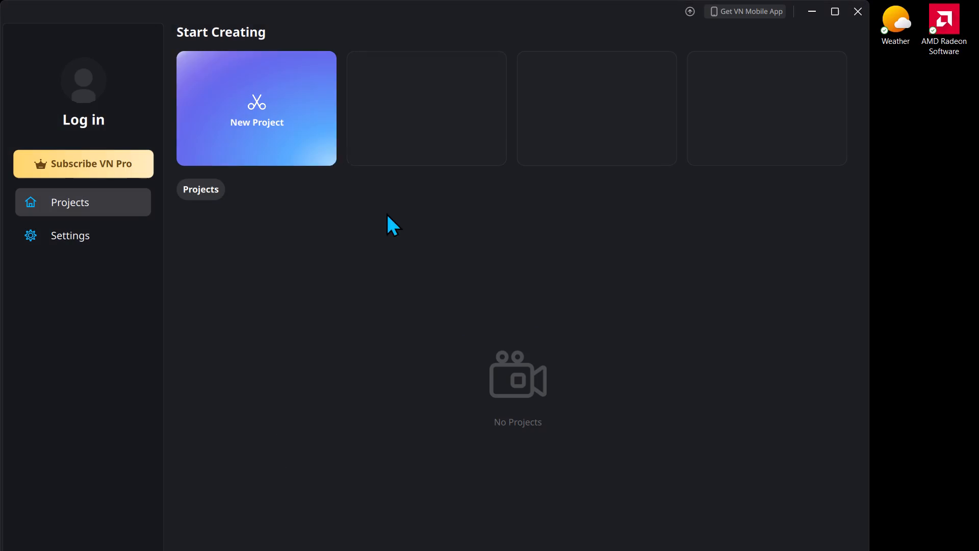
Create a new project and place the Downloads video "When One Disturbing CD shook Indian Politics!" on its main track.
left_click(331, 136)
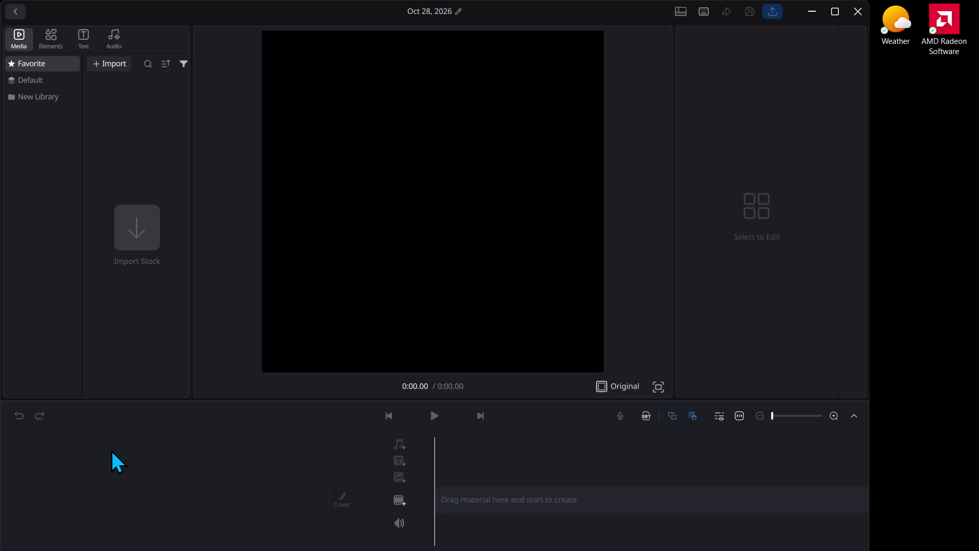
left_click(405, 499)
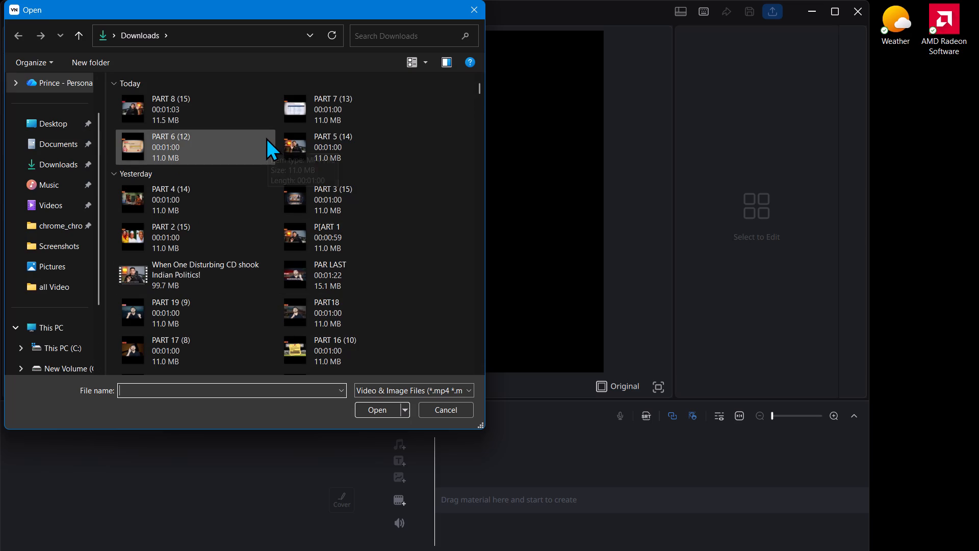
scroll(242, 175, "down", 1)
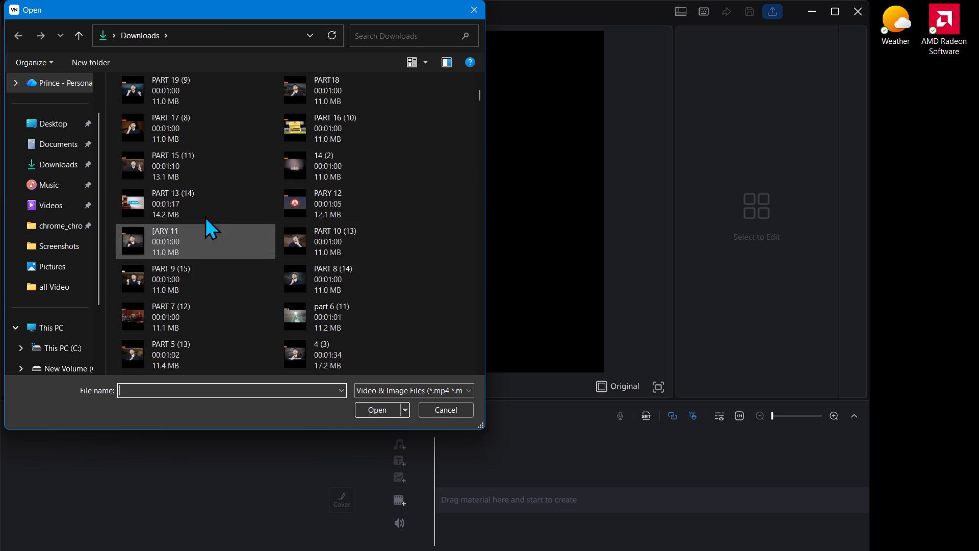
scroll(215, 176, "up", 2)
left_click_drag(242, 268, 520, 512)
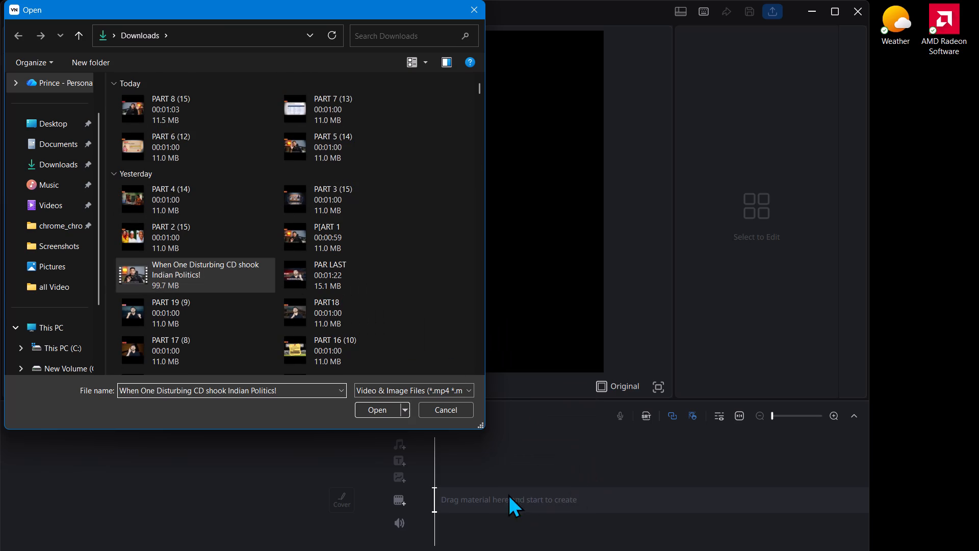
left_click(456, 397)
left_click(463, 408)
Dismiss the version update and scrub through the long clip to about 8:28, looking for the scene where part 8 ends.
key("space")
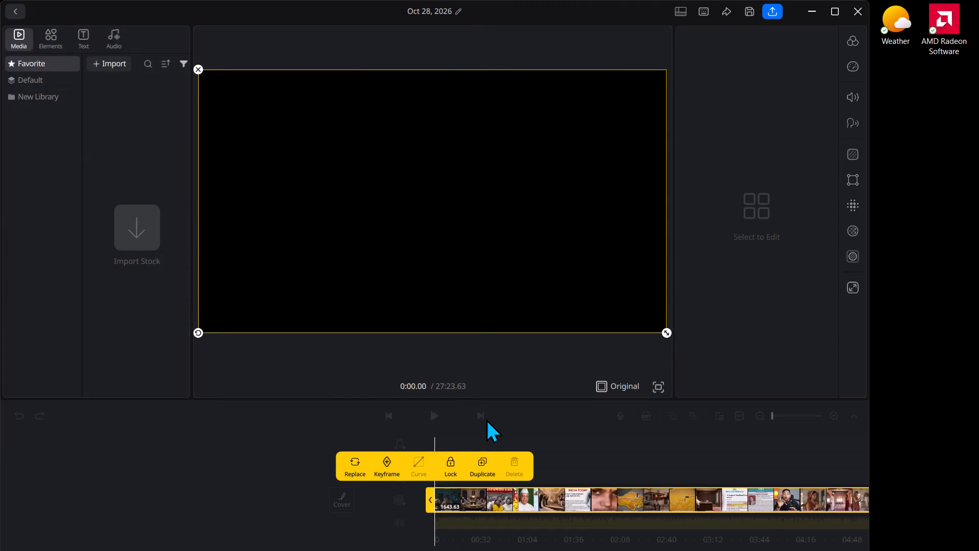
left_click_drag(599, 447, 147, 447)
left_click(698, 410)
triple_click(606, 431)
left_click(606, 431)
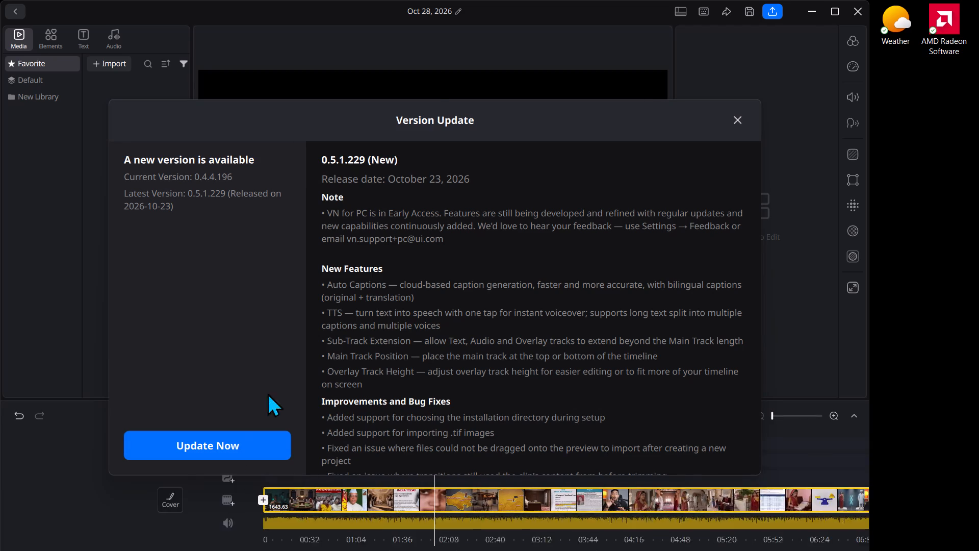
left_click(736, 119)
key("space")
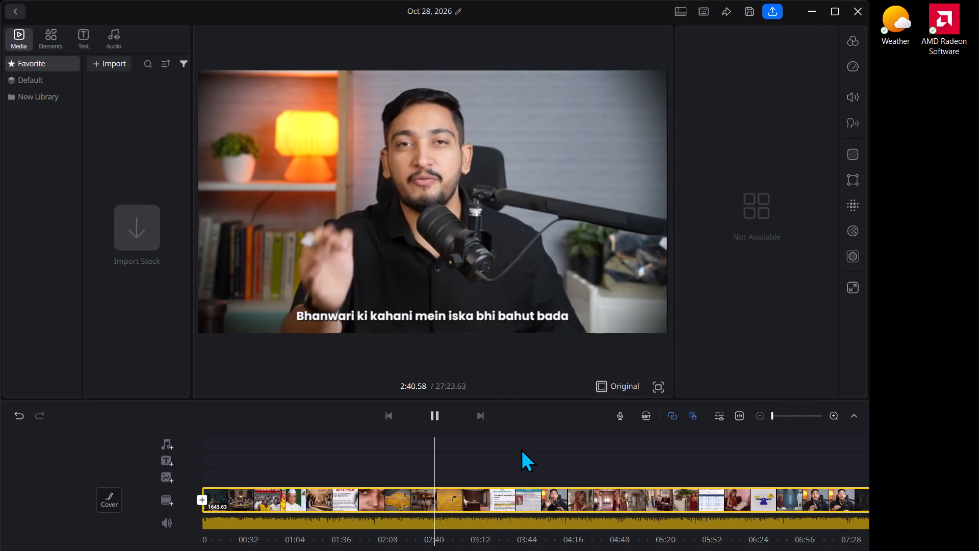
left_click_drag(540, 466, 361, 445)
key("space")
left_click_drag(565, 449, 471, 444)
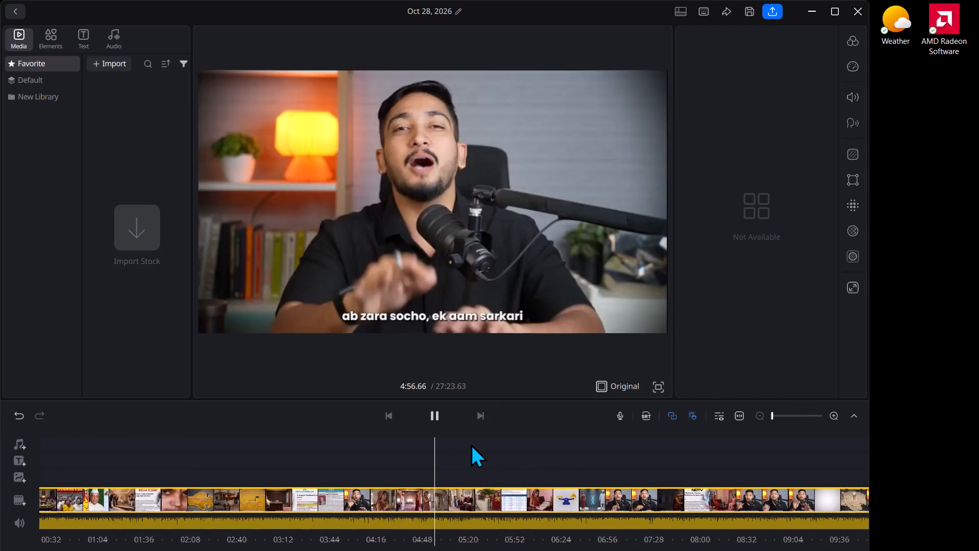
left_click_drag(471, 444, 286, 446)
key("space")
key("space")
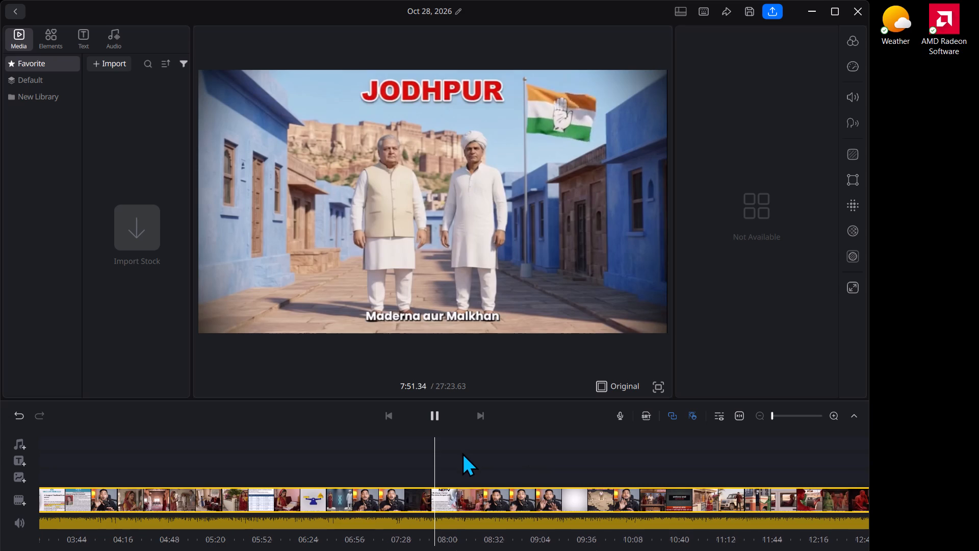
left_click_drag(510, 462, 471, 457)
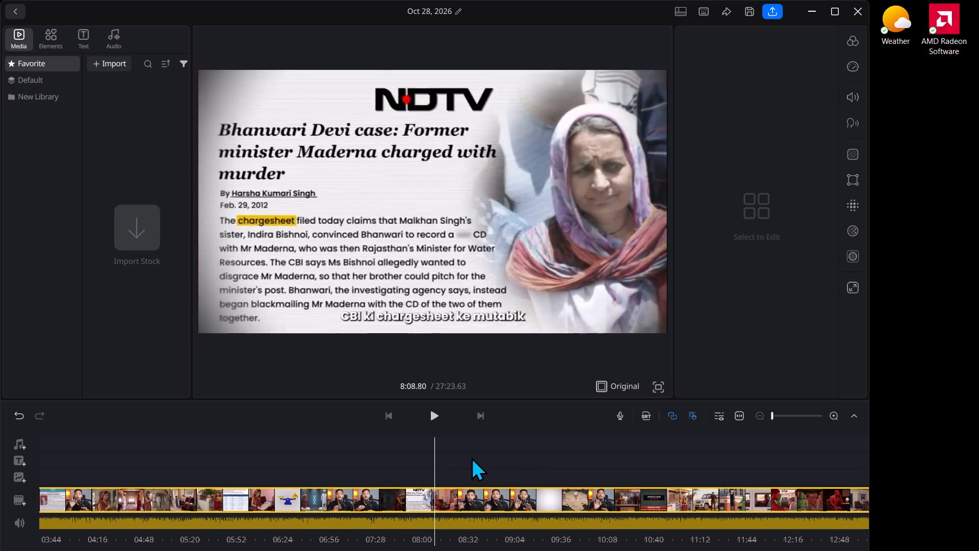
left_click_drag(471, 457, 445, 462)
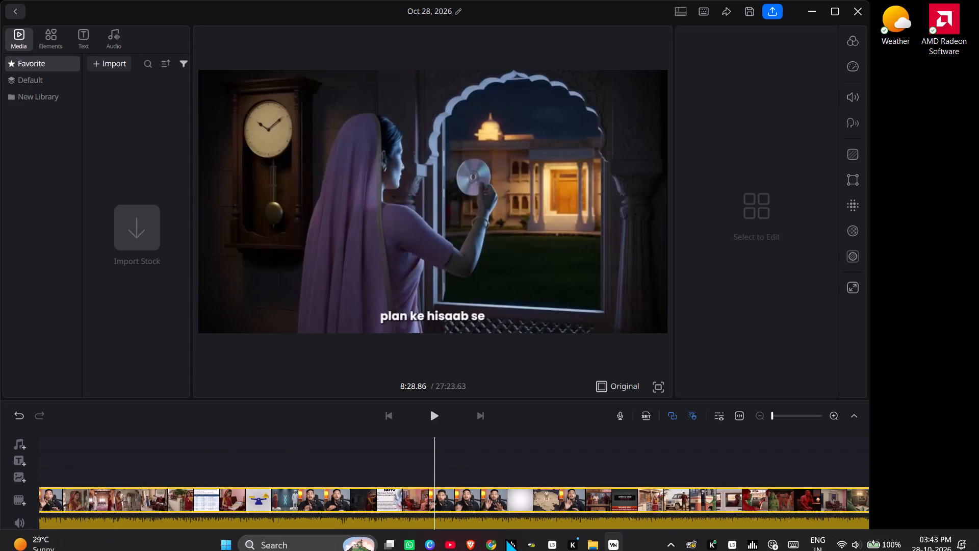
Open the exported PART 8 (15) video from Downloads, check its closing scene and line, and close the player and folder window.
key("super+e")
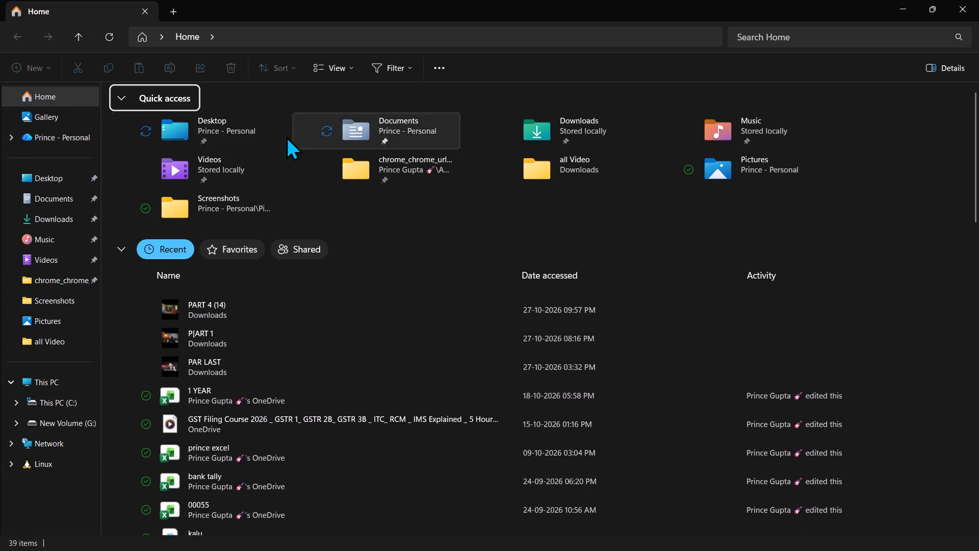
double_click(29, 209)
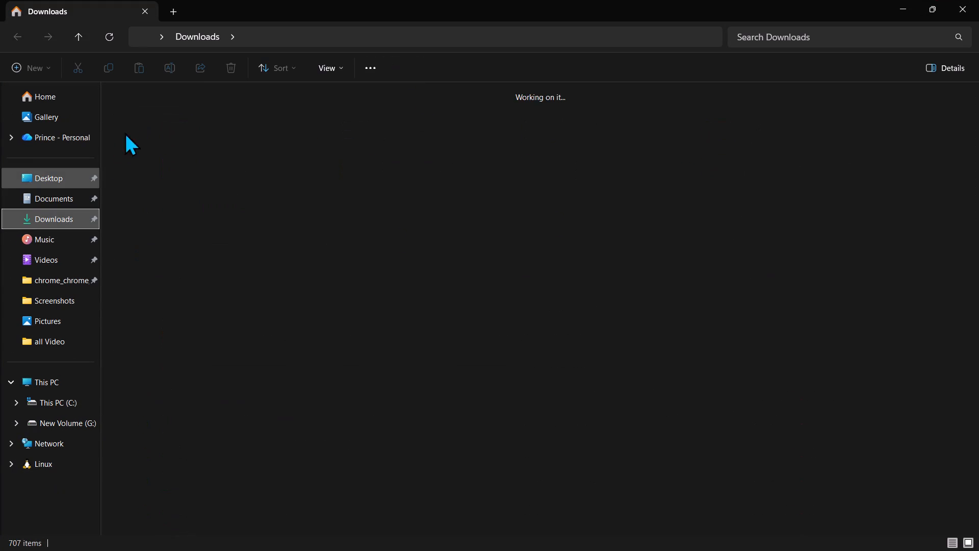
left_click(138, 127)
right_click(138, 127)
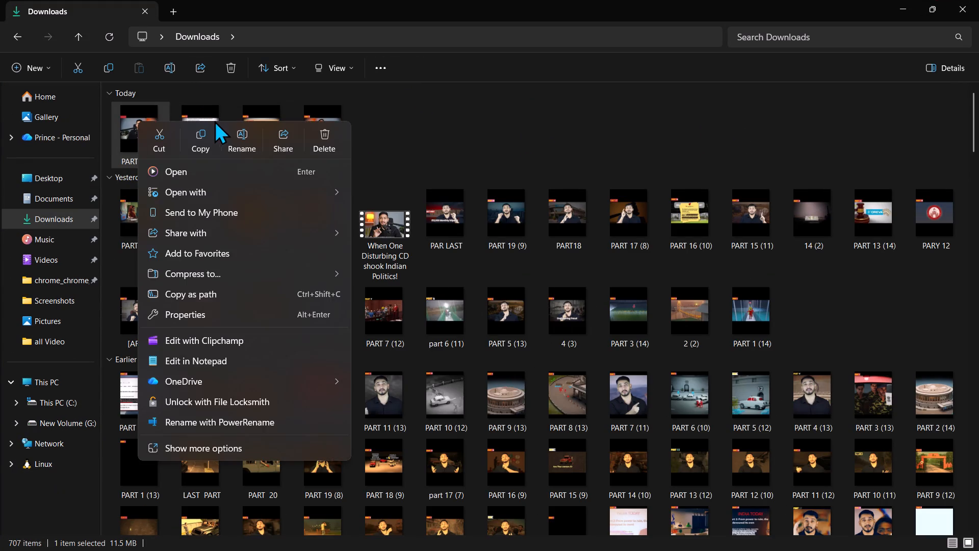
left_click(391, 274)
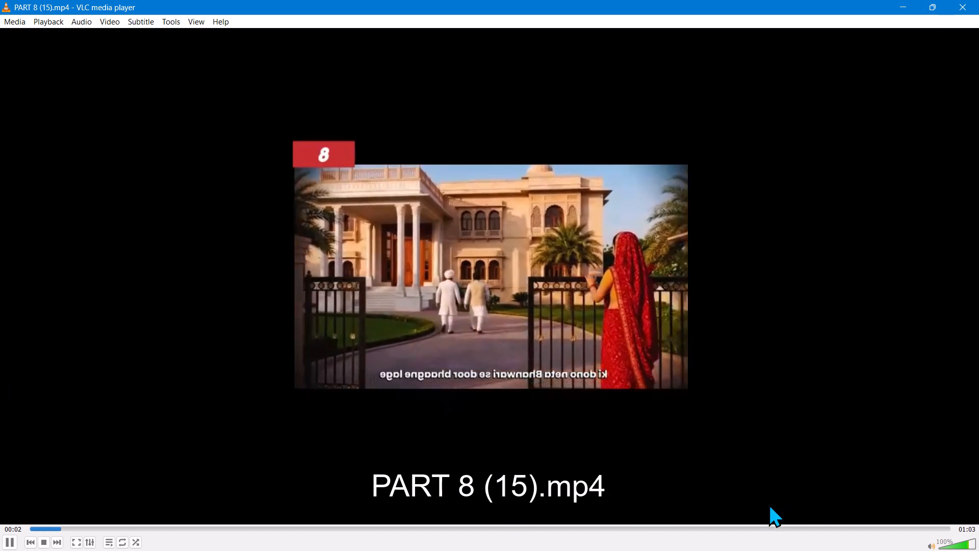
left_click_drag(763, 517, 763, 529)
left_click(778, 525)
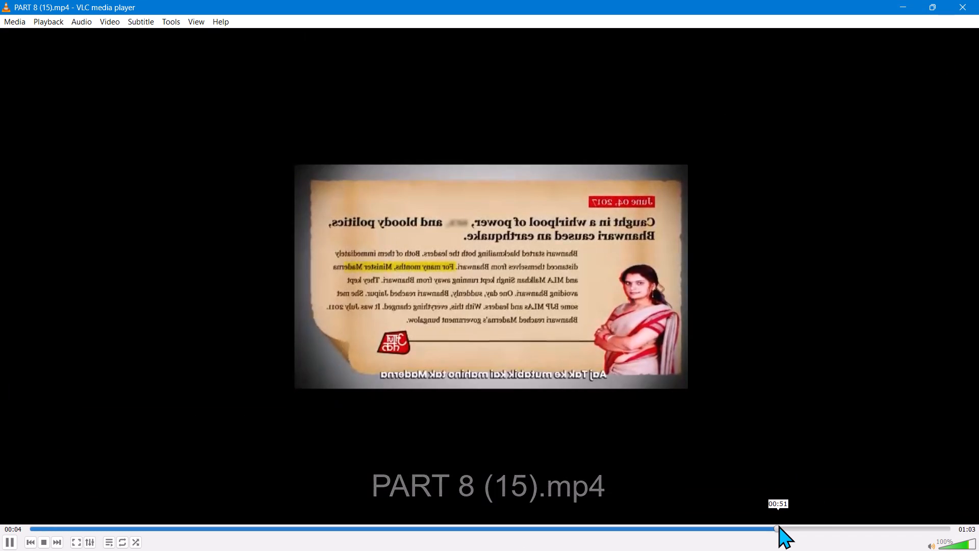
left_click(877, 528)
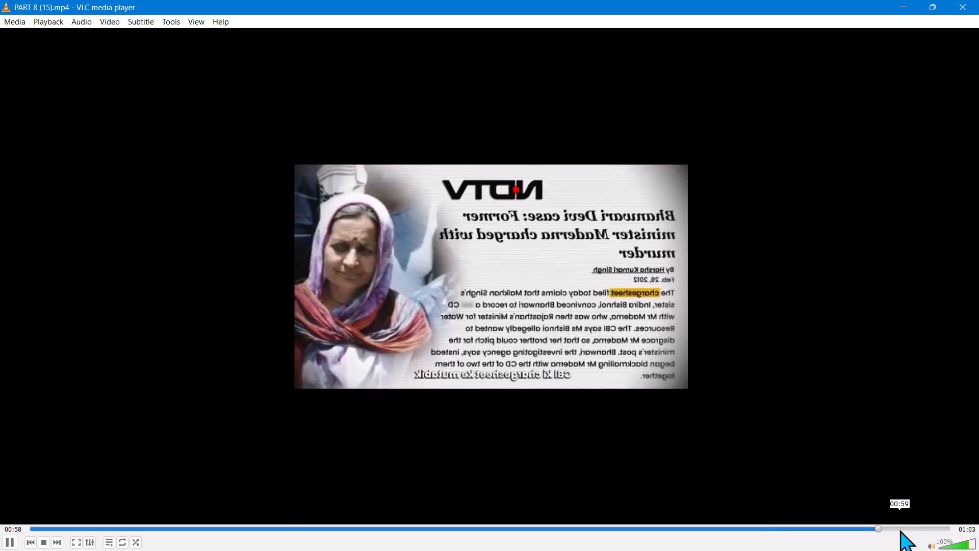
left_click(968, 0)
left_click(978, 0)
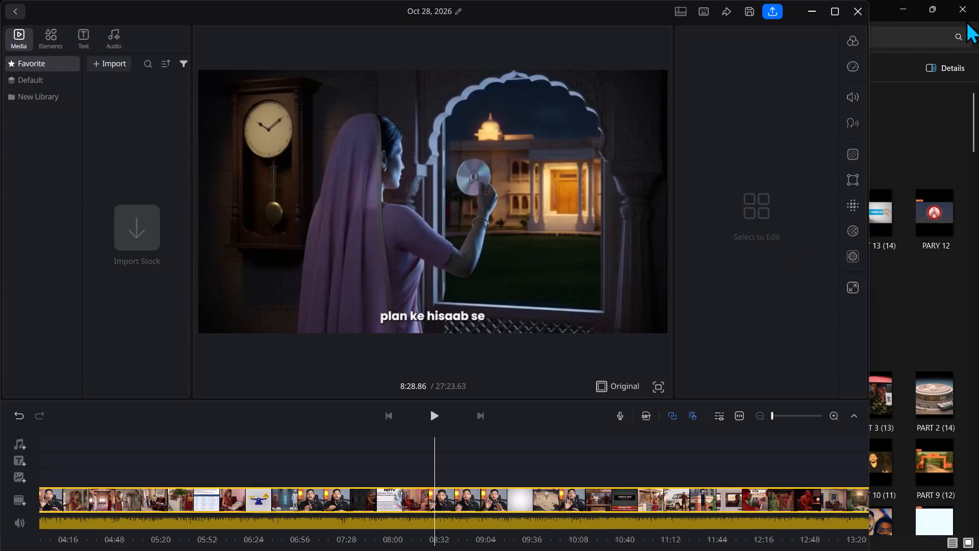
Move the playhead back to about 7:39 on the long clip and maximize the editor window.
left_click_drag(521, 482, 601, 477)
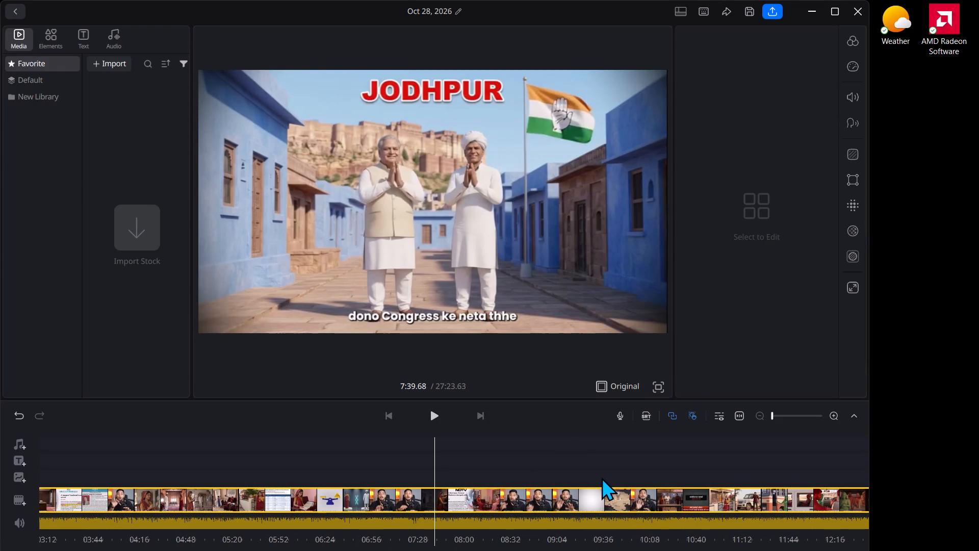
key("space")
left_click(830, 6)
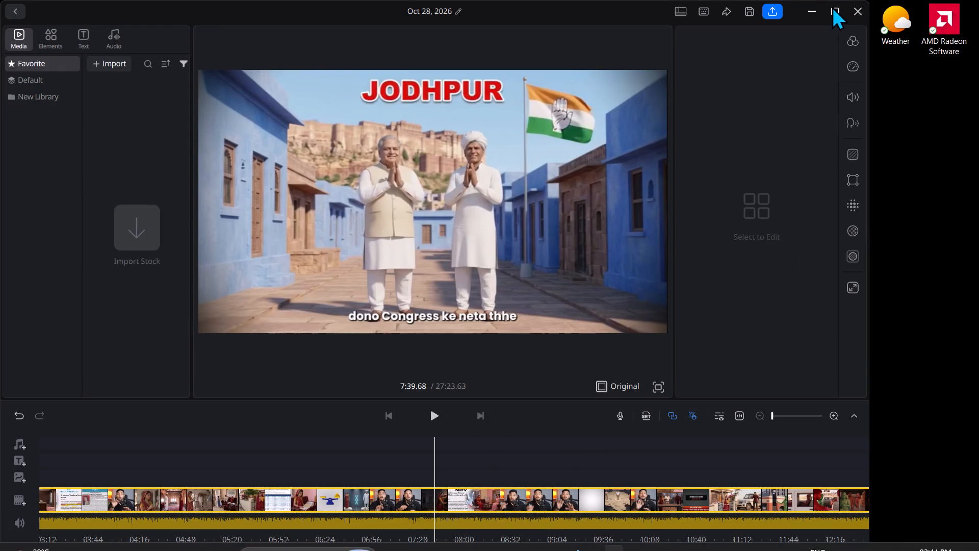
left_click(833, 13)
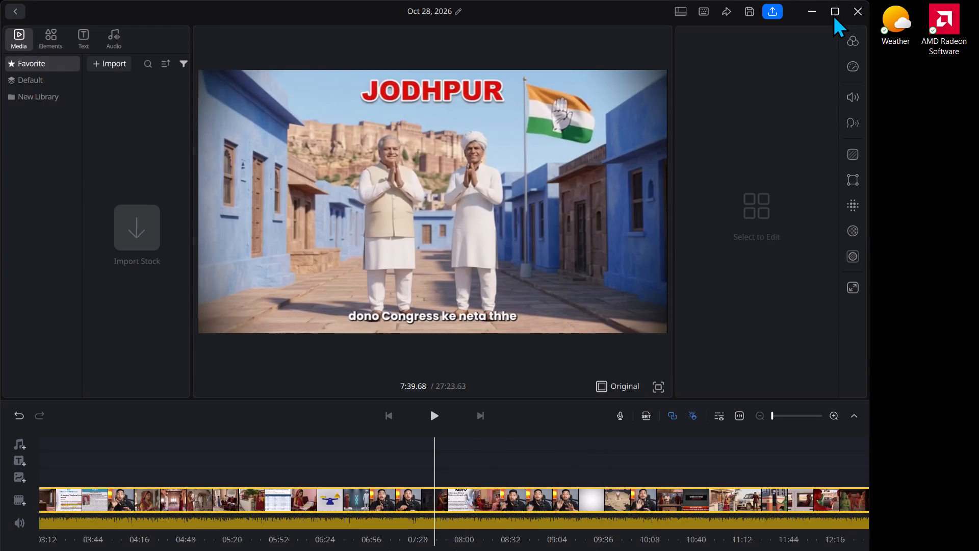
key("space")
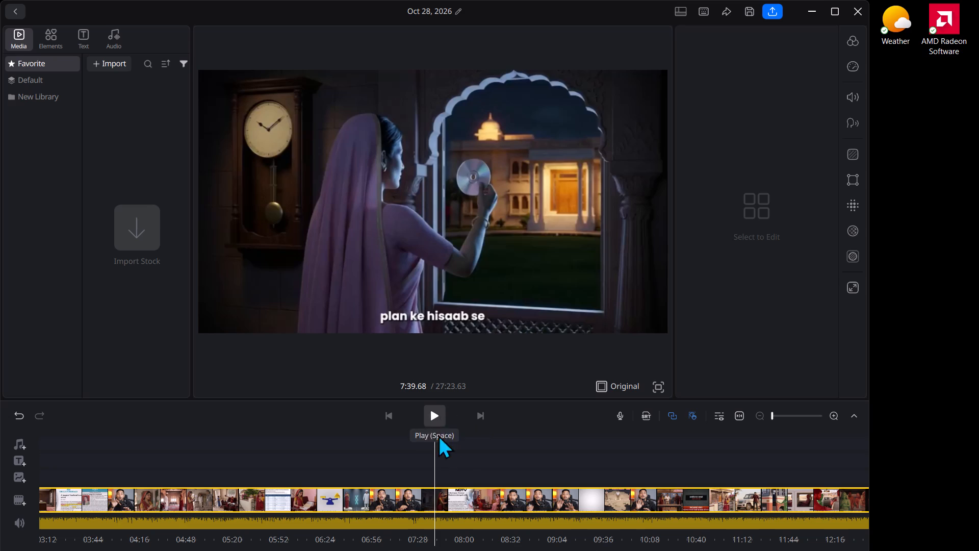
key("space")
key("space")
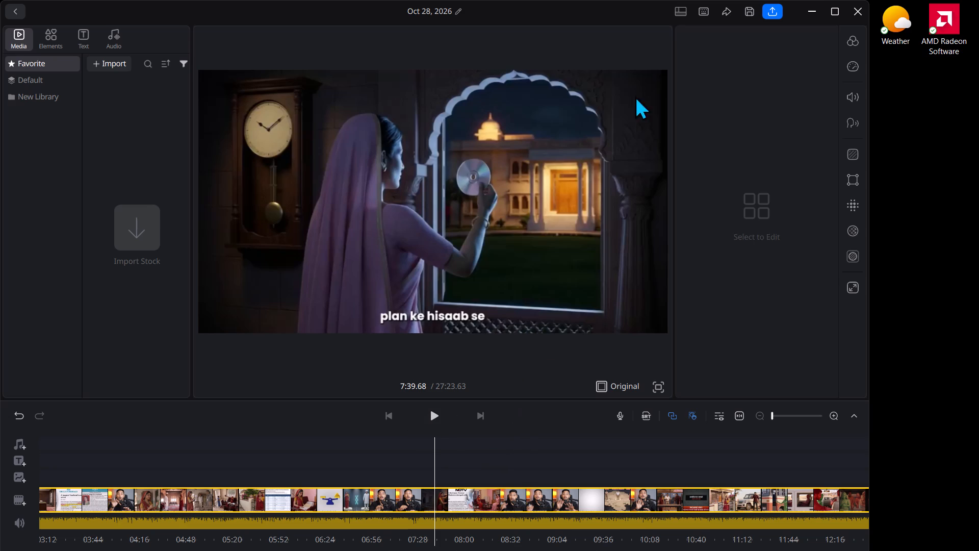
left_click(836, 10)
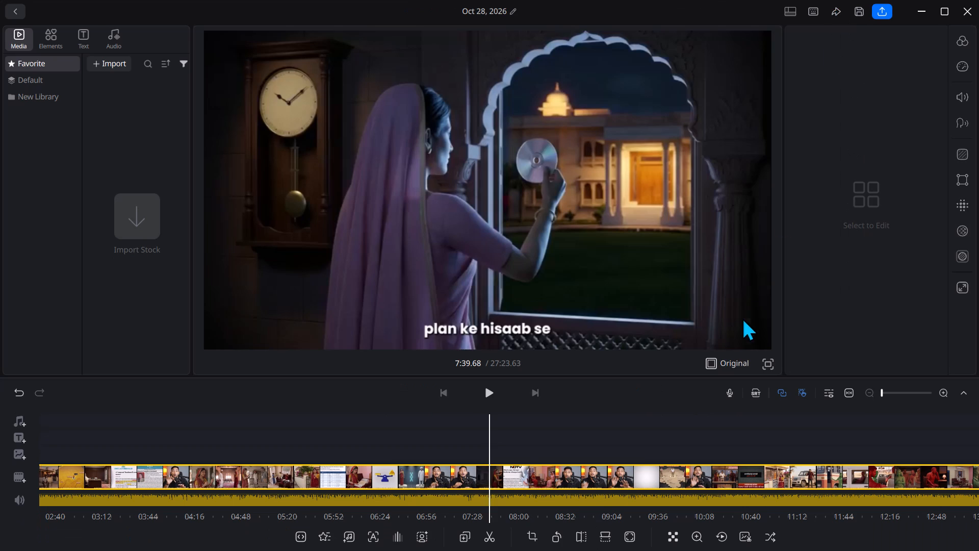
Play the long clip from about 7:39 and split it at about 8:05, after the caption "ki wo Maderna ki ek aisi leaked CD banaye".
key("space")
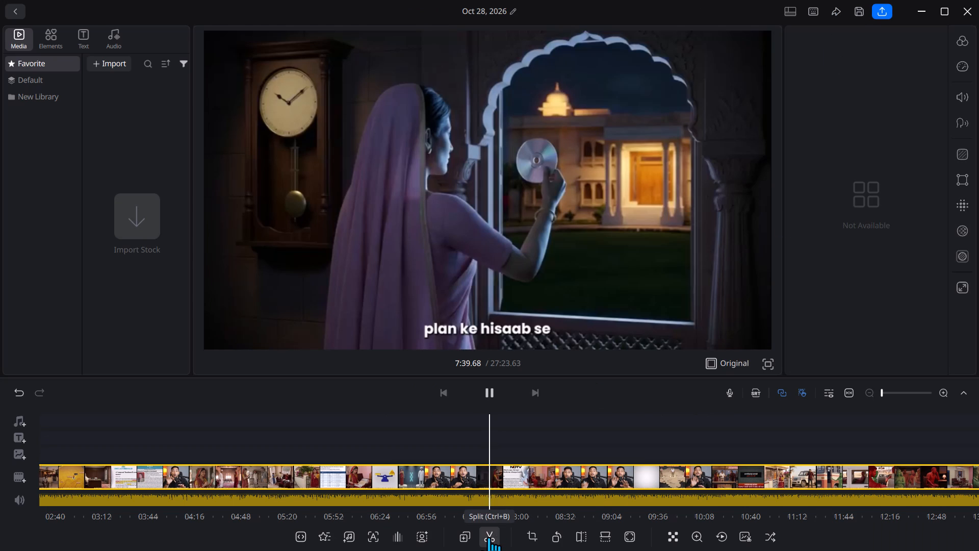
key("space")
key("space")
key("space")
key("space")
key("space")
key("space")
key("space")
key("space")
key("space")
key("space")
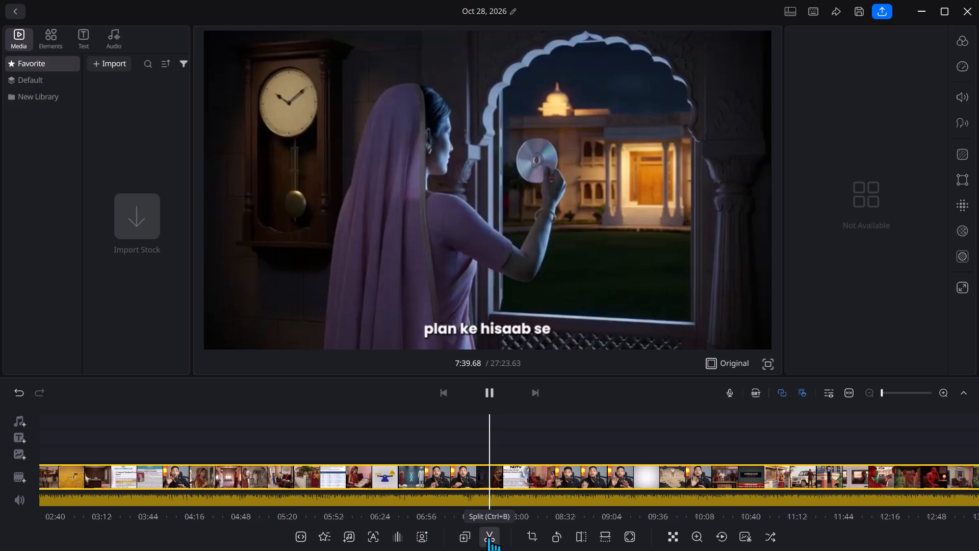
key("space")
key("space")
key("space")
key("space")
key("space")
key("space")
double_click(481, 465)
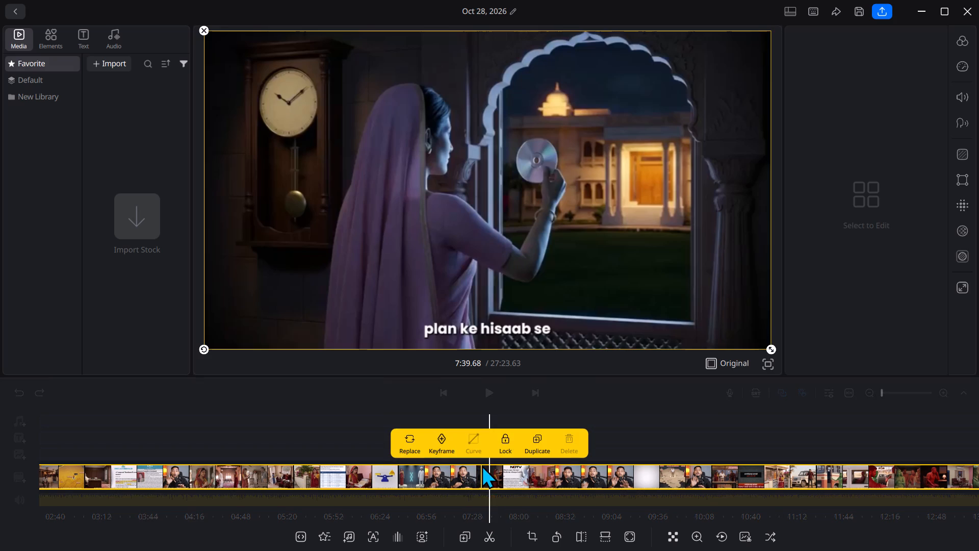
left_click(481, 465)
key("space")
key("space")
left_click(709, 390)
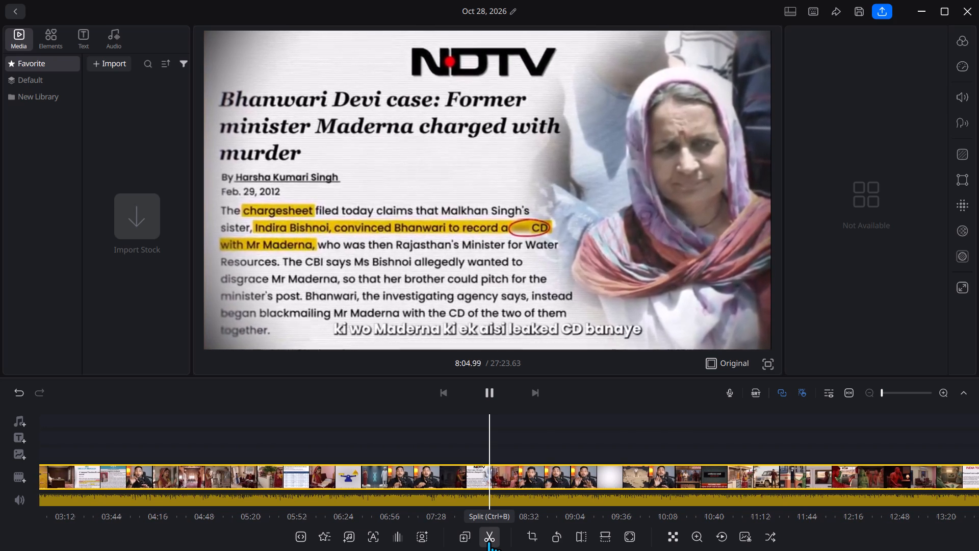
left_click(488, 541)
Delete the already used section of the long clip before the split at about 8:05.
double_click(476, 482)
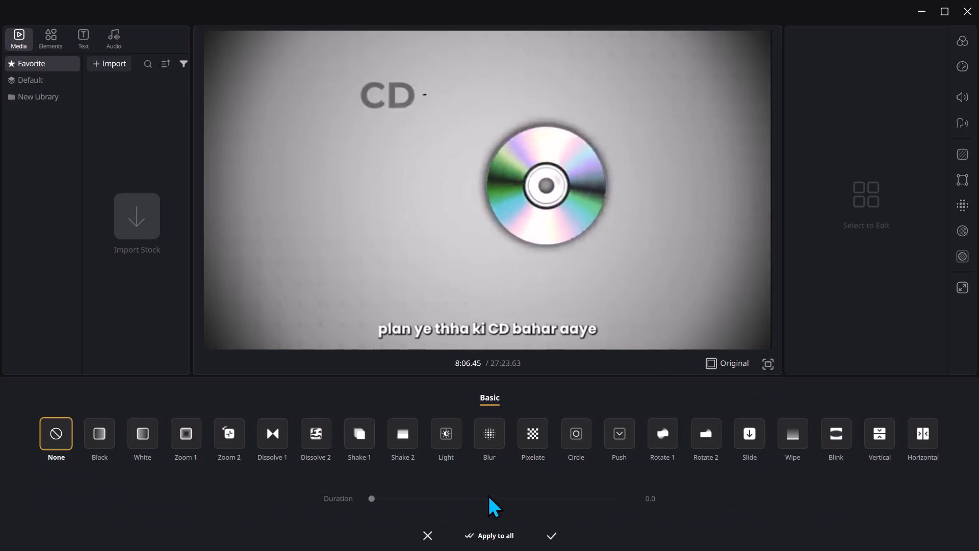
left_click(421, 534)
left_click(434, 444)
left_click(434, 467)
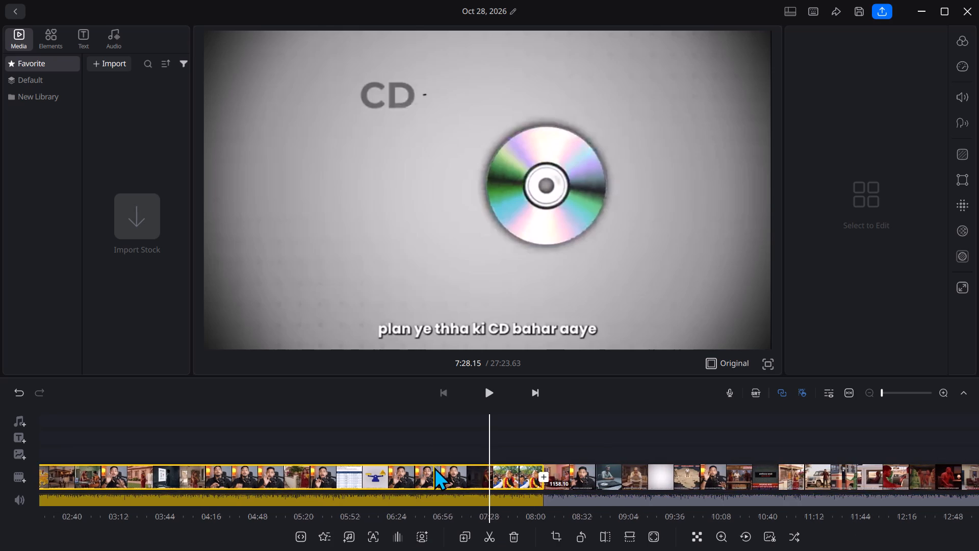
double_click(460, 477)
left_click(566, 444)
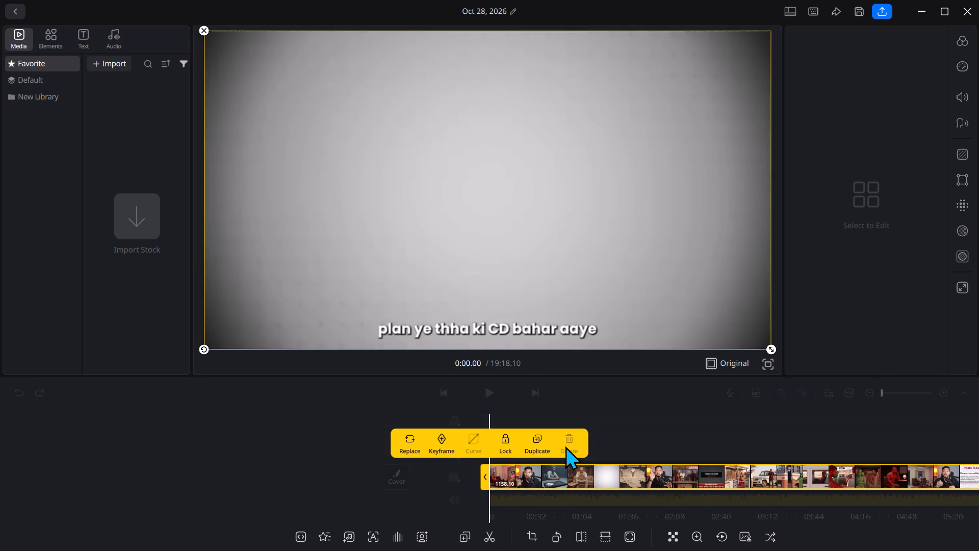
Switch to the YouTube app from the desktop and play the mix "Dil Ka Jo Haal Hai (Lyrical) | Besharam".
key("super+d")
right_click(432, 92)
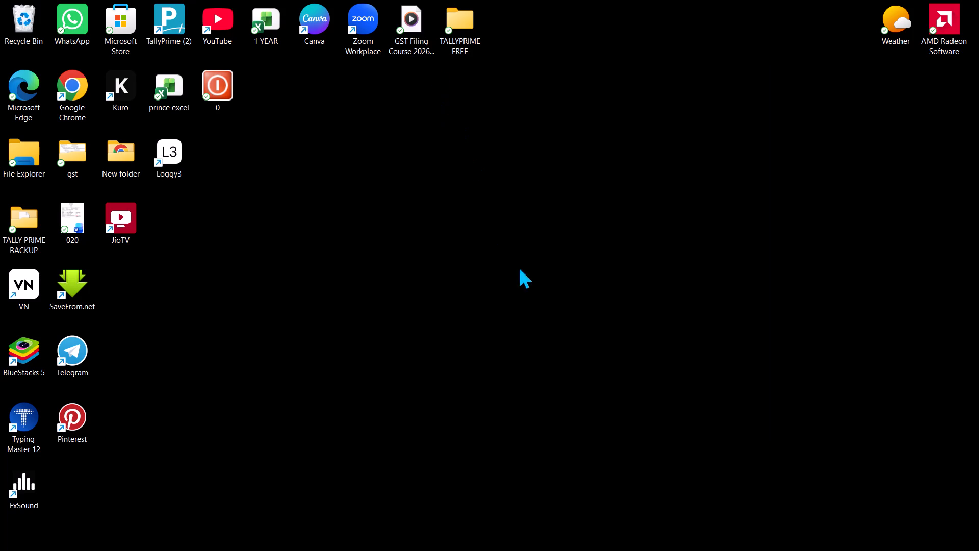
left_click(495, 152)
double_click(207, 22)
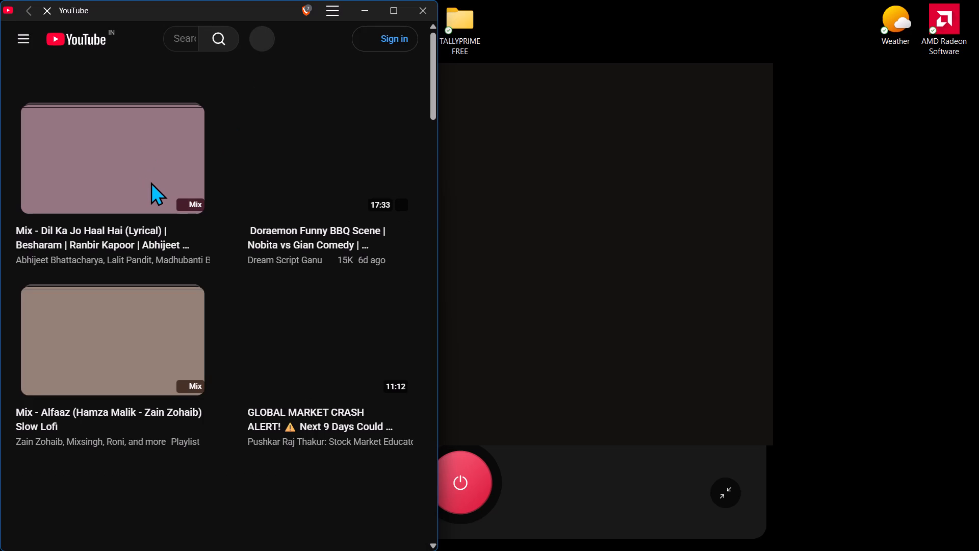
left_click_drag(150, 182, 161, 178)
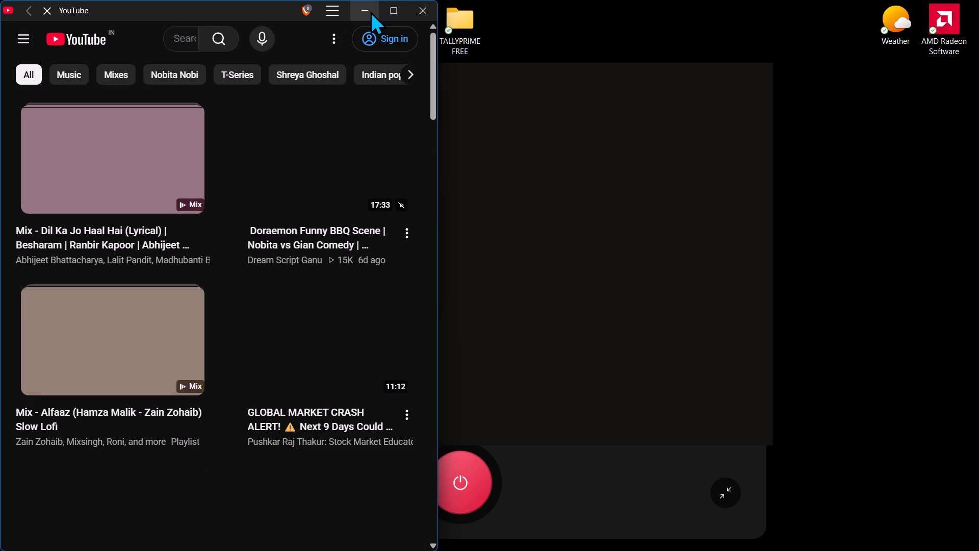
left_click(194, 188)
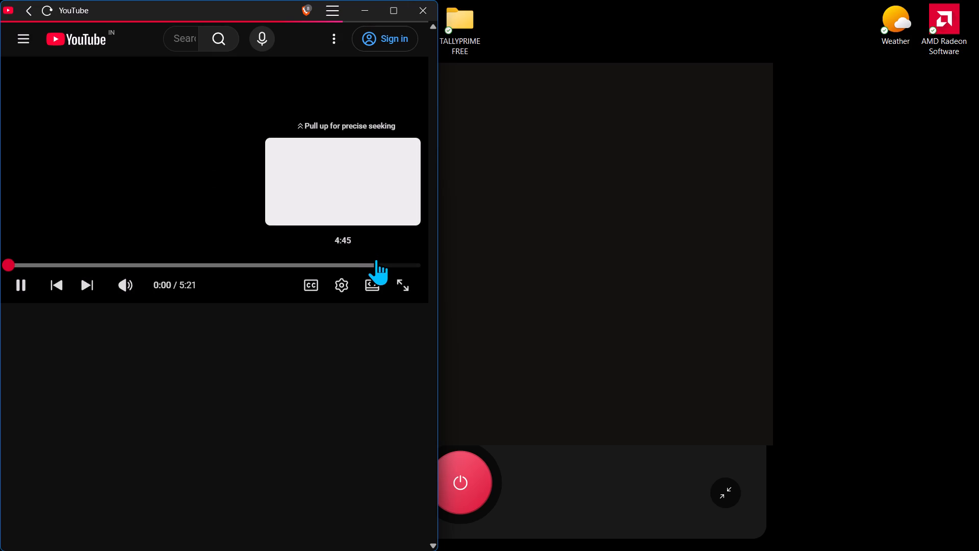
Change the playback quality of the "Dil Ka Jo Haal Hai" video.
left_click(340, 280)
left_click(340, 280)
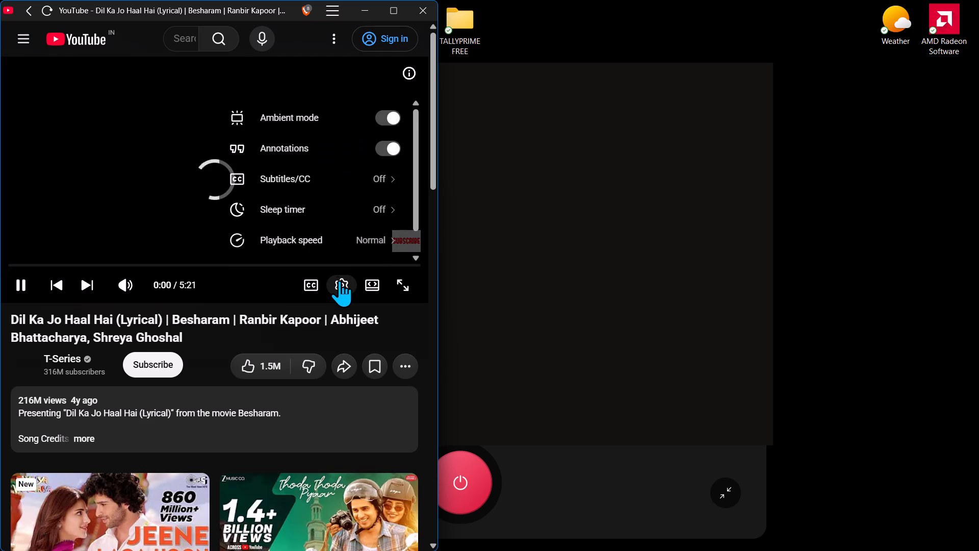
scroll(341, 235, "down", 4)
left_click(342, 234)
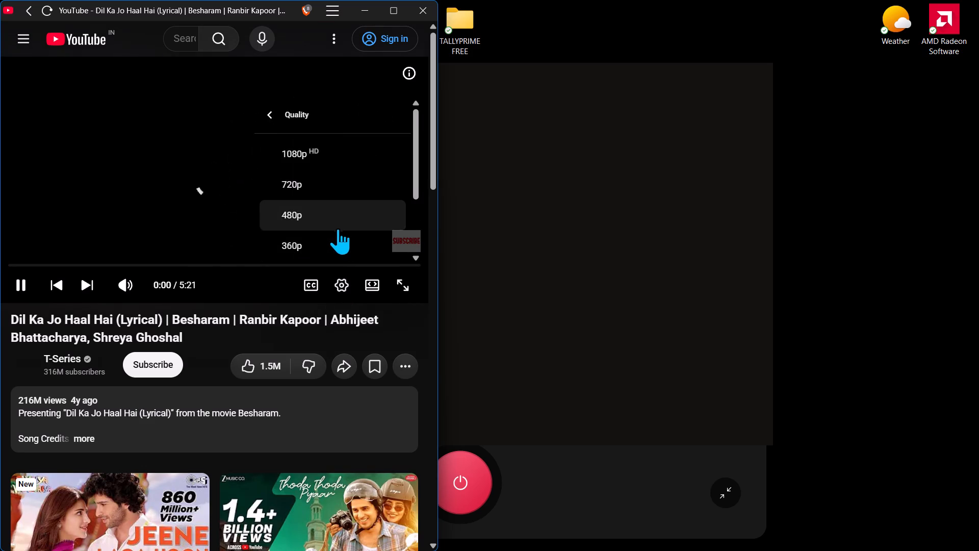
scroll(337, 227, "down", 5)
left_click(333, 220)
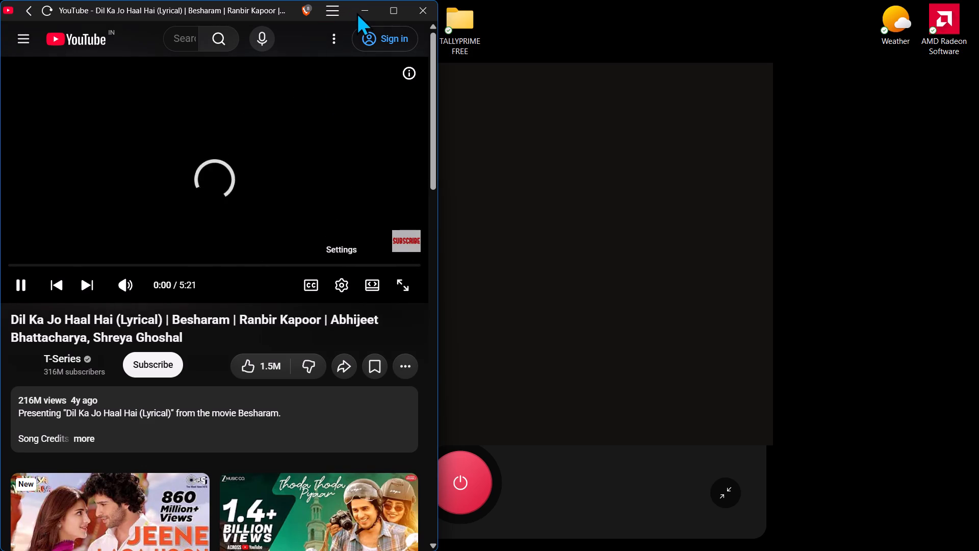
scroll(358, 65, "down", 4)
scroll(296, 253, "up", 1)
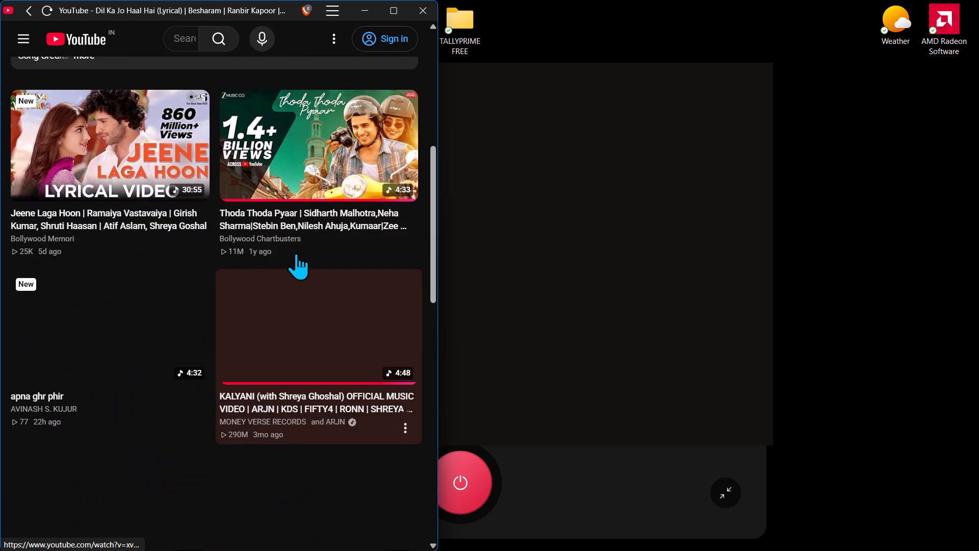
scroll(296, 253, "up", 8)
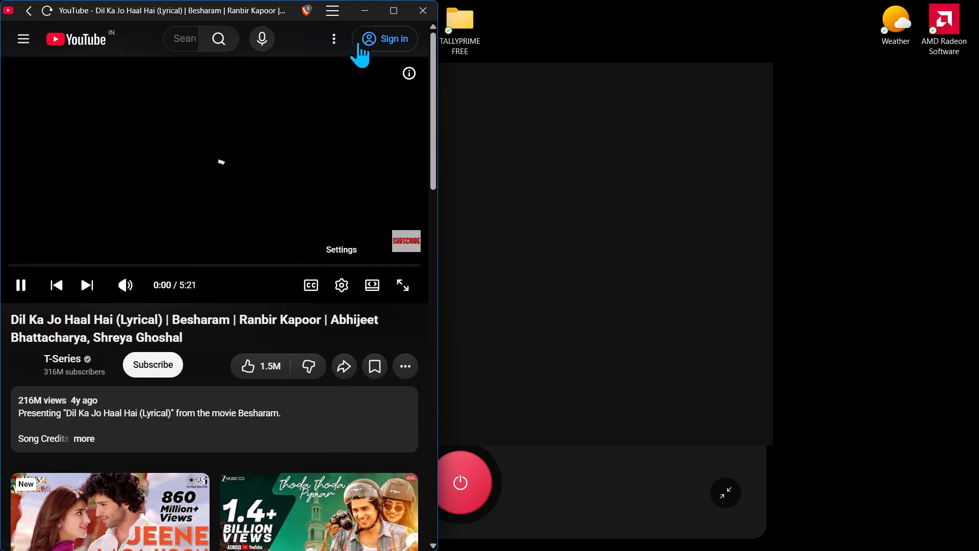
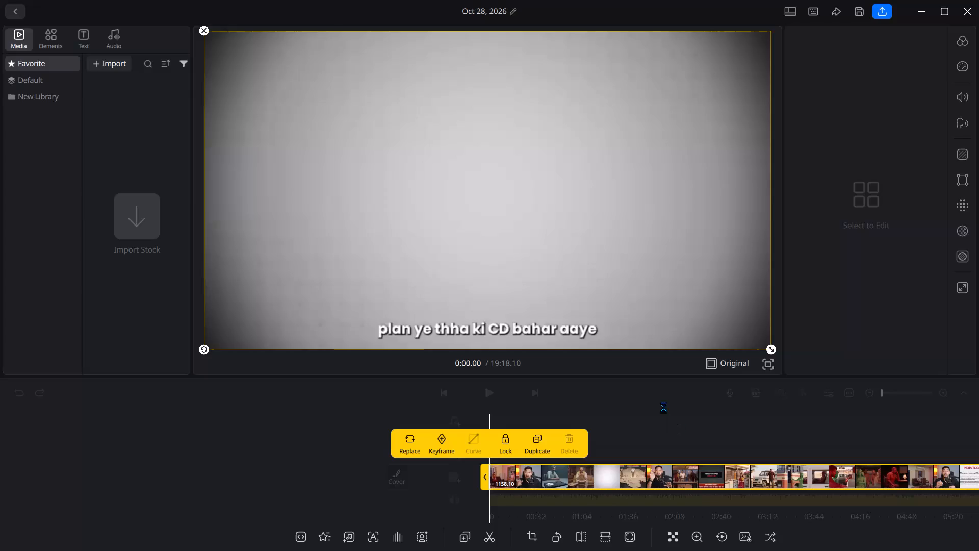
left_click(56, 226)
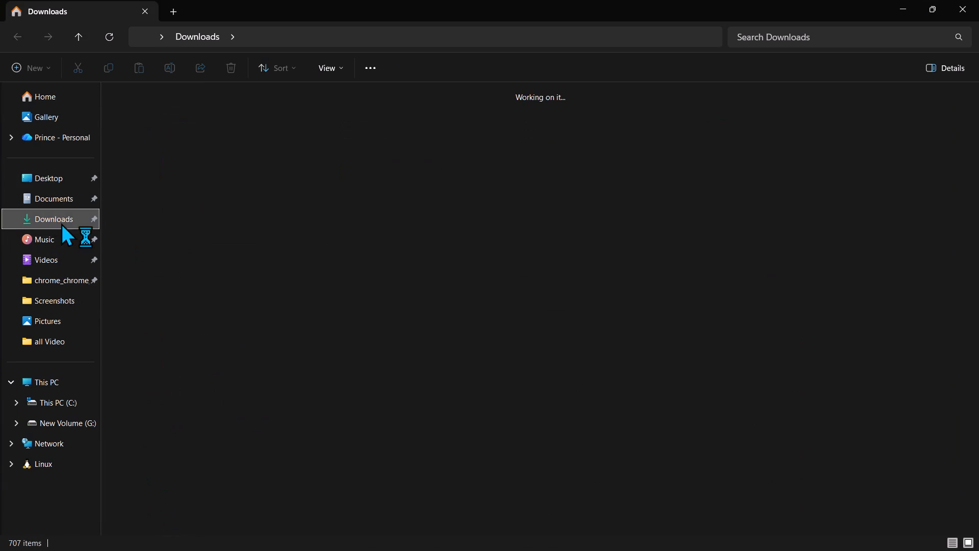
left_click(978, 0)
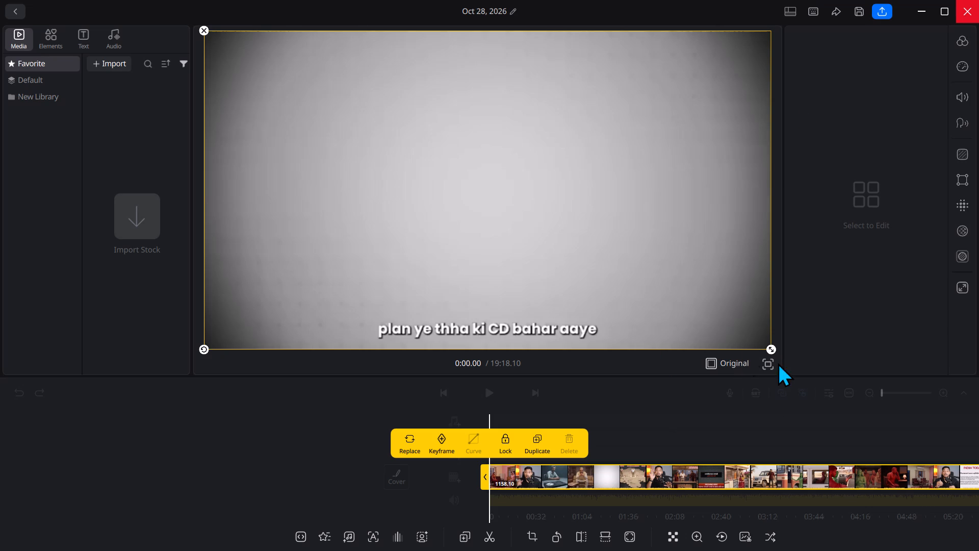
Change the project's aspect ratio from Original to 4:5.
left_click(718, 356)
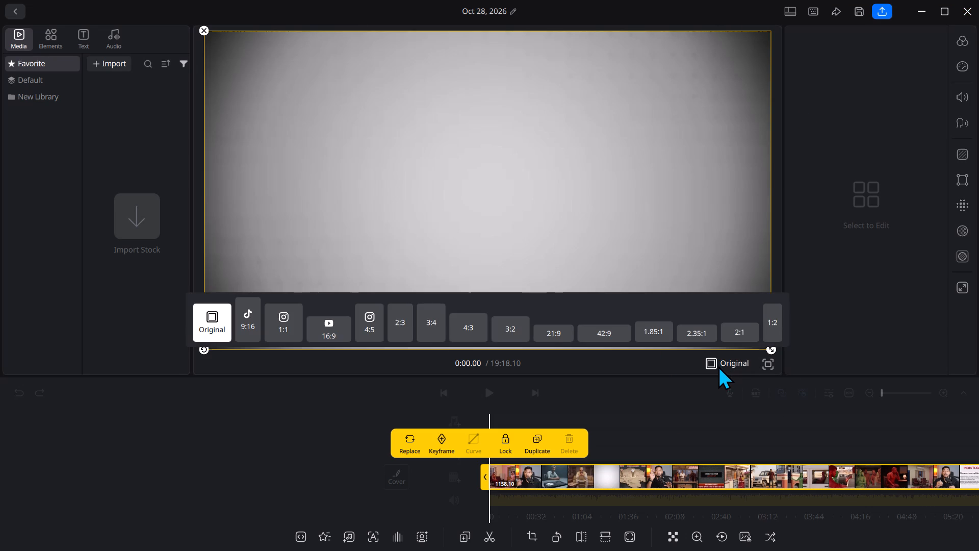
left_click(367, 323)
left_click(314, 503)
Add a title at the start of the timeline and set its text to "PART 9".
left_click(450, 431)
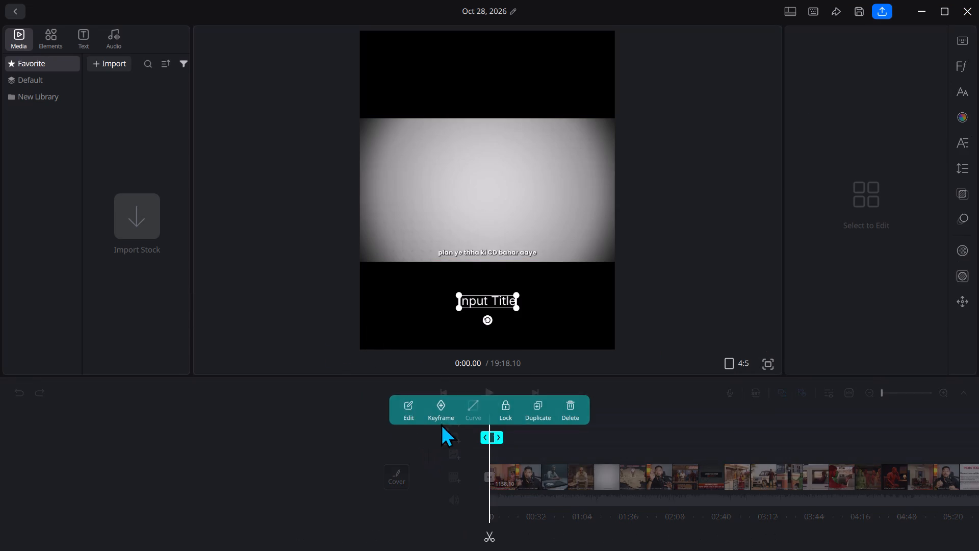
left_click(408, 408)
left_click(855, 80)
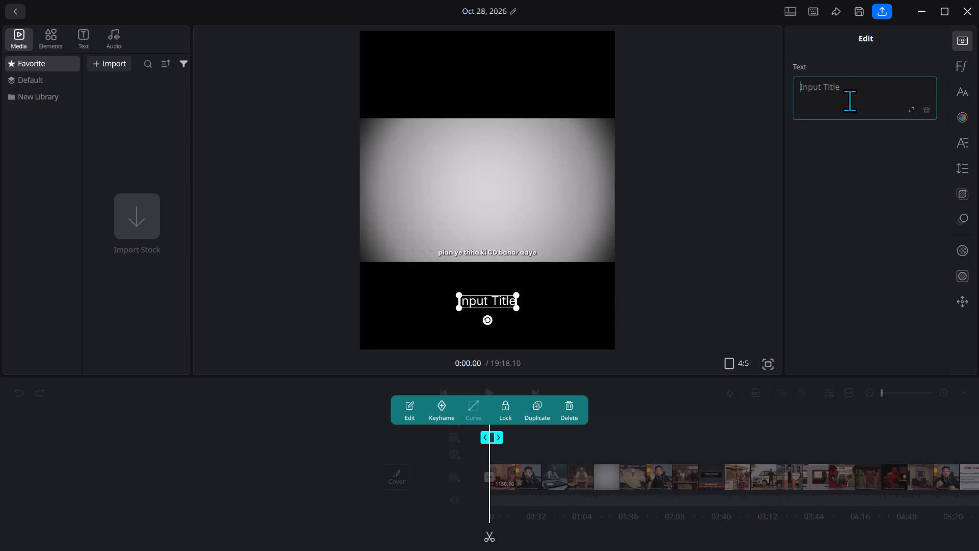
type("PART")
key("space")
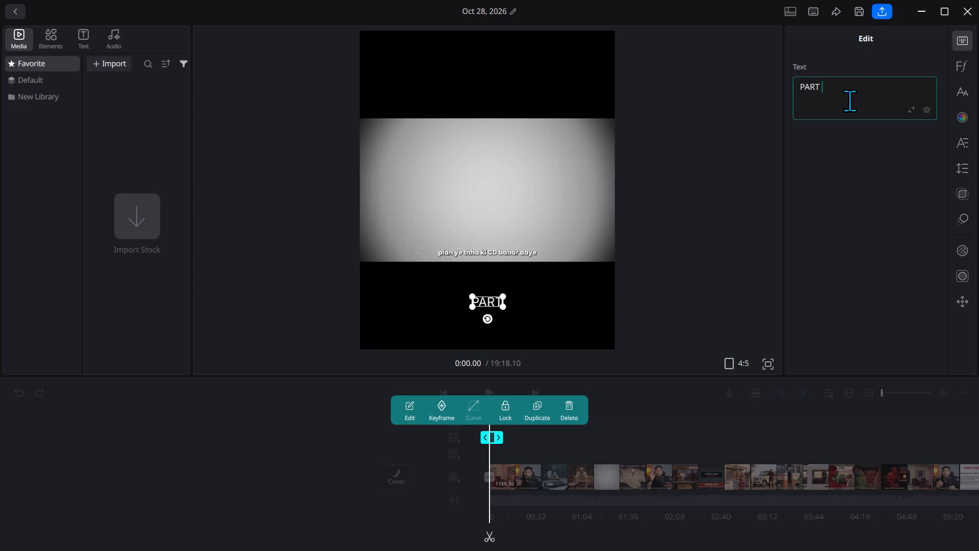
key("9")
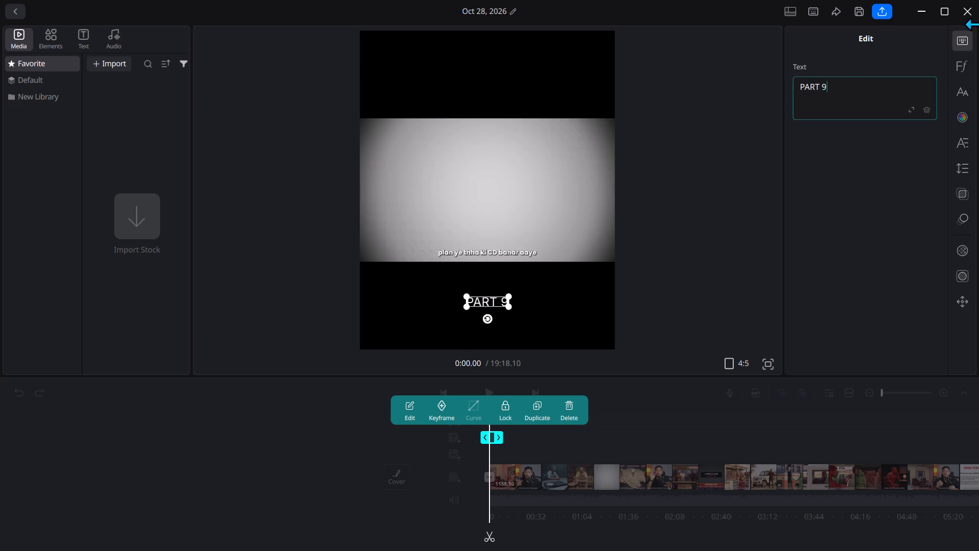
Give the "PART 9" title the Bauhaus 93 font and the white-on-red background colour style.
left_click(962, 73)
left_click(827, 204)
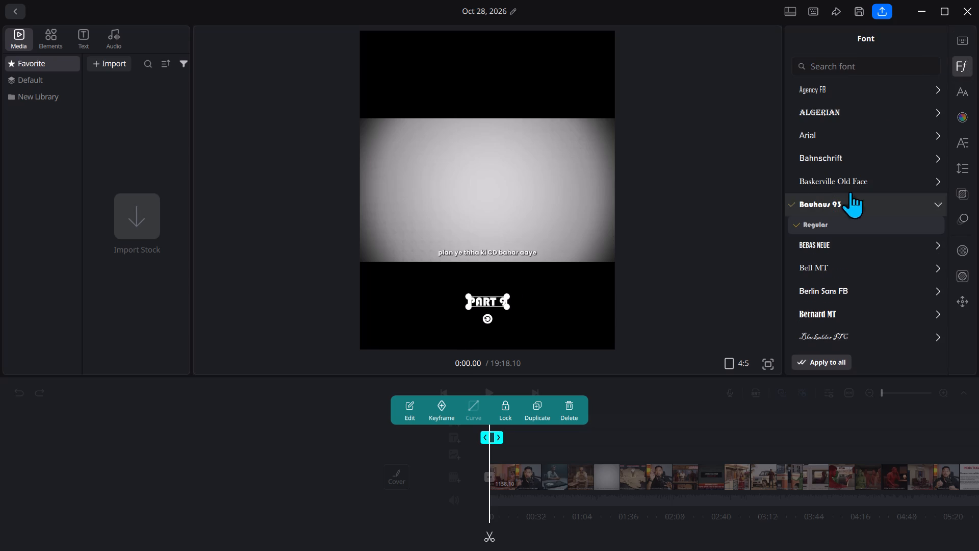
left_click(963, 114)
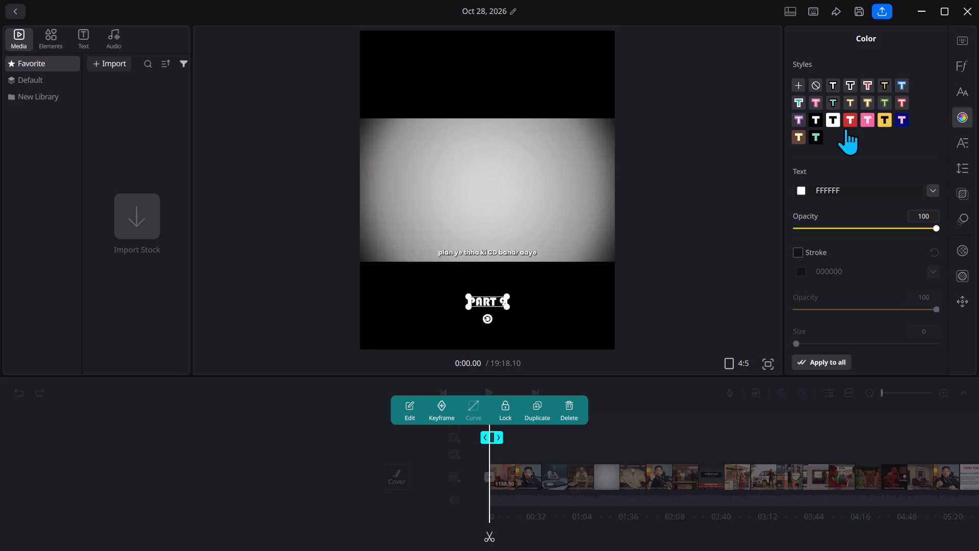
left_click(845, 128)
left_click(974, 95)
left_click(968, 95)
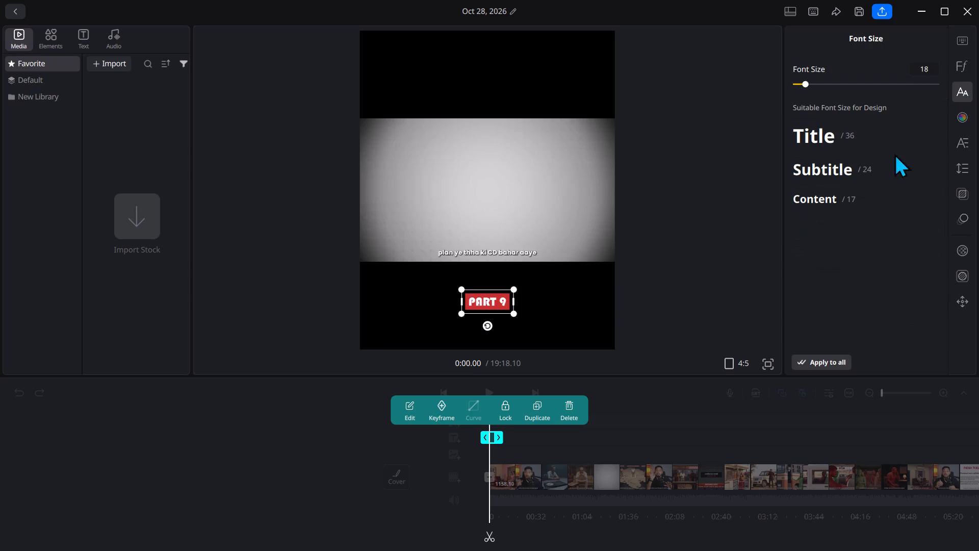
Make the "PART 9" title bold and italic.
left_click(959, 115)
left_click(969, 139)
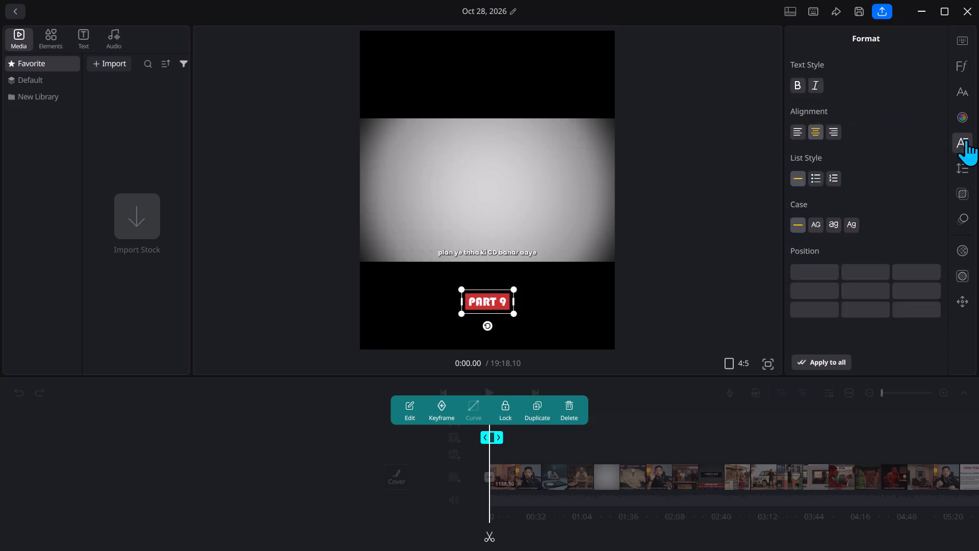
left_click(966, 140)
left_click(957, 145)
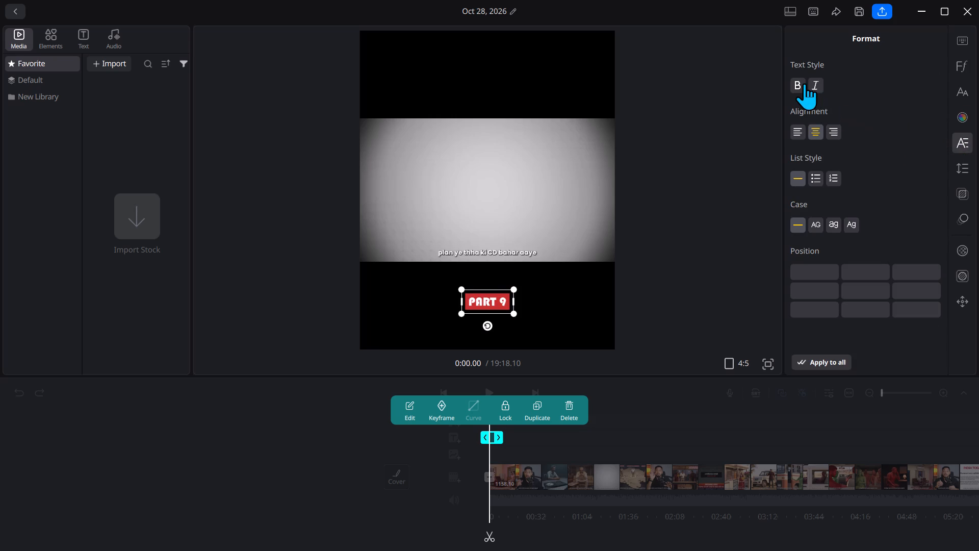
left_click(804, 83)
left_click(815, 82)
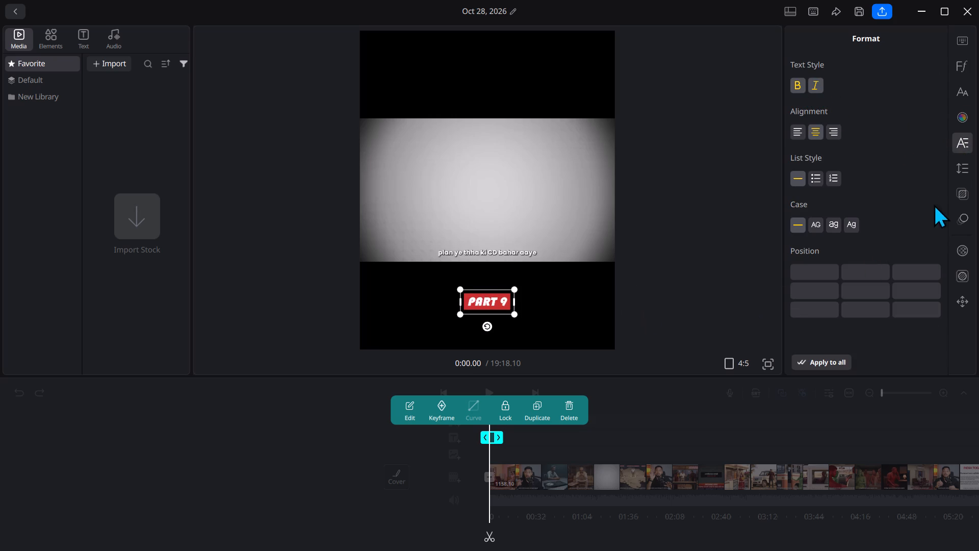
Apply the second of the two "Active" caption animations to the "PART 9" title.
left_click(964, 214)
left_click(810, 181)
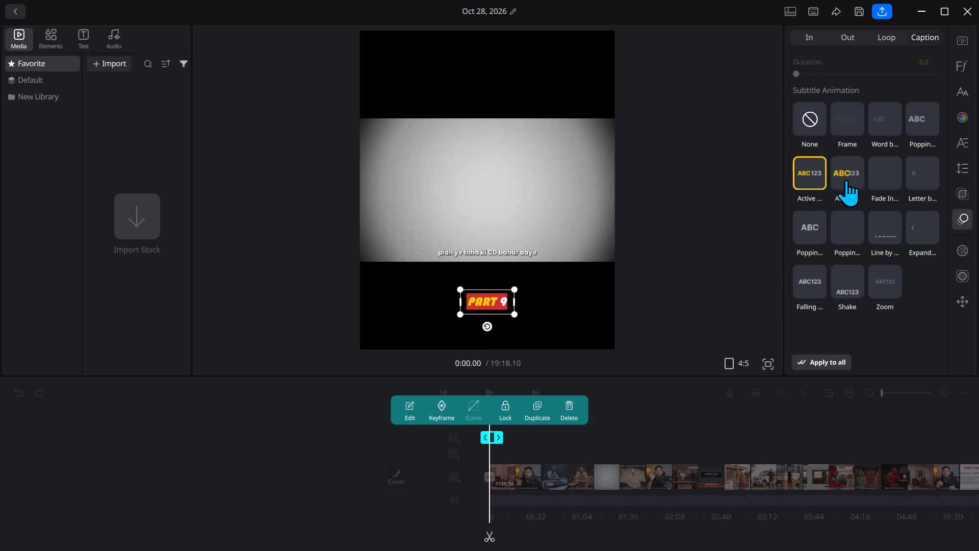
left_click(846, 180)
Move the "PART 9" title to the canvas's left edge, just above the video picture's upper left corner.
left_click_drag(498, 306, 391, 117)
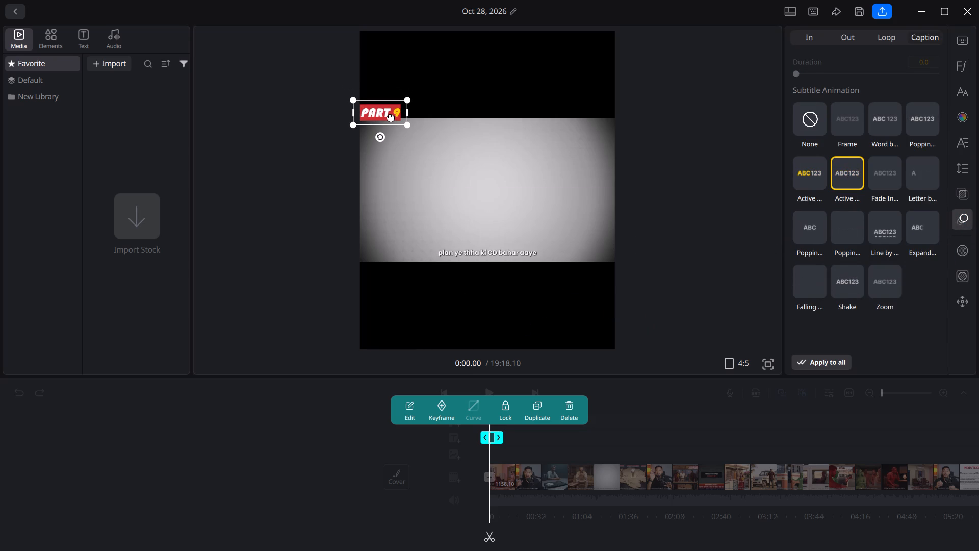
left_click_drag(391, 117, 391, 114)
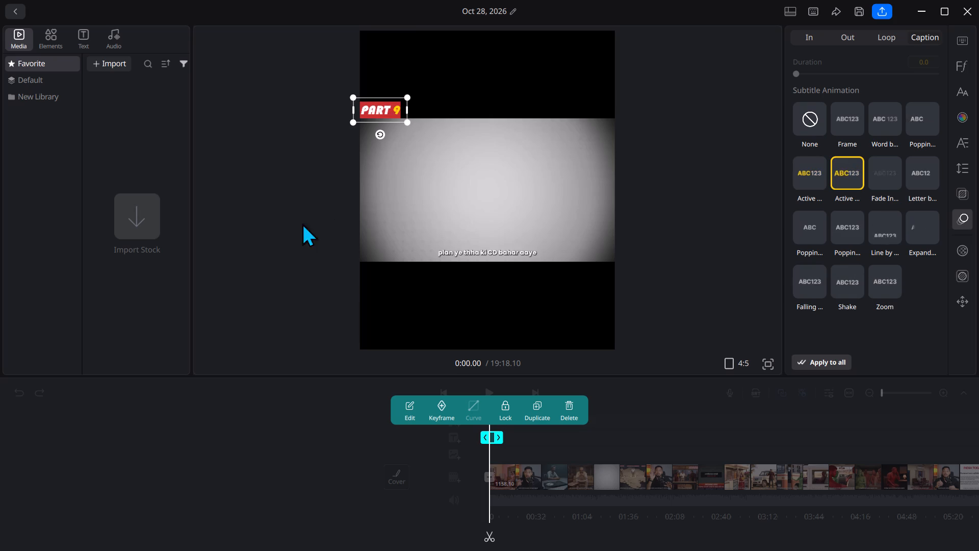
left_click(293, 230)
Add a Horizontal transition with a duration of 0.8 at the start of the clip and preview it.
key("space")
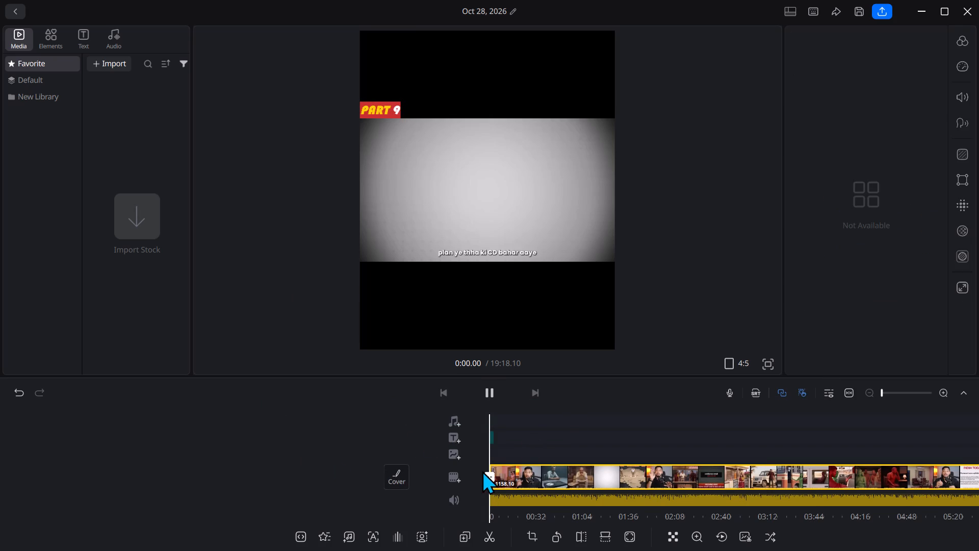
key("space")
left_click(488, 470)
left_click(573, 439)
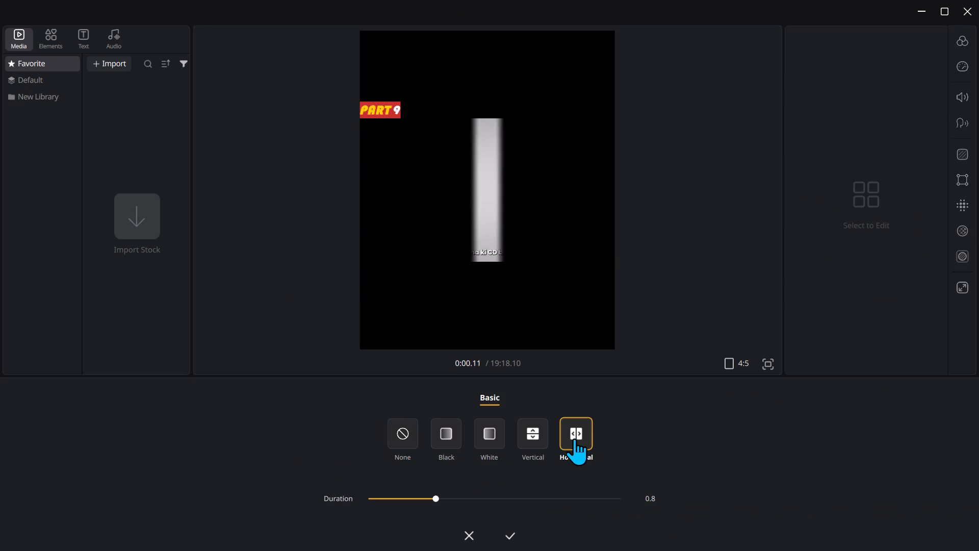
left_click(519, 532)
left_click(515, 532)
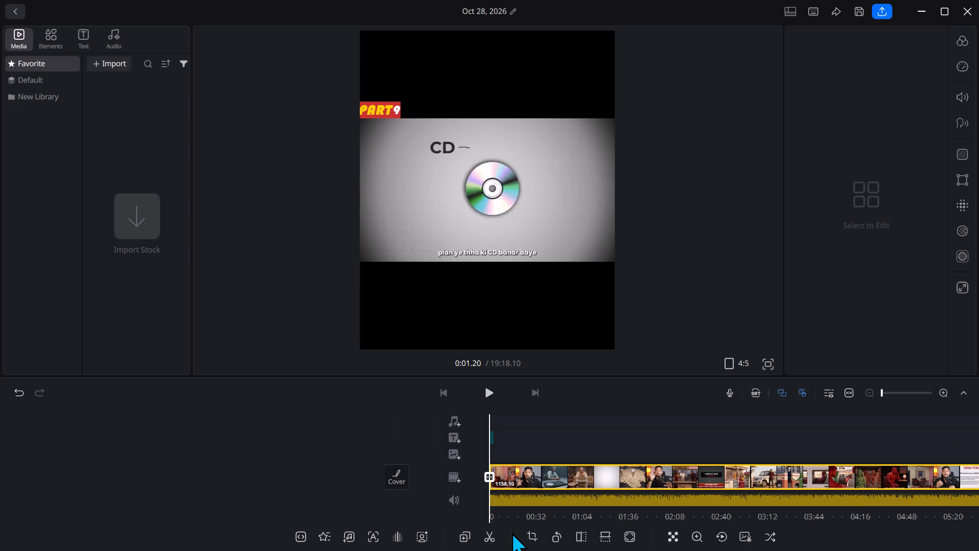
key("space")
key("space")
Split the long clip at exactly 1:00.00, during the caption "ya toh Bhanwari ko paise do".
left_click(504, 483)
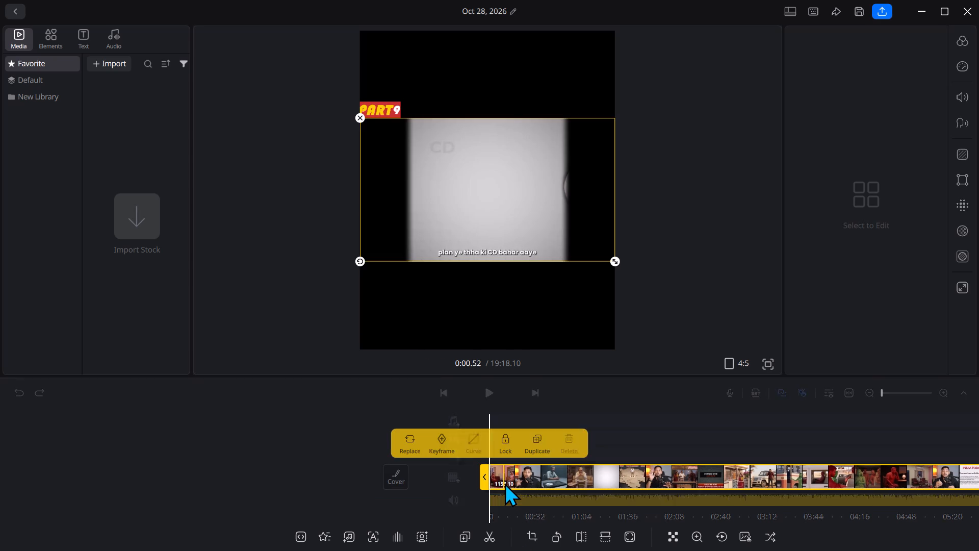
left_click(505, 478)
left_click(505, 473)
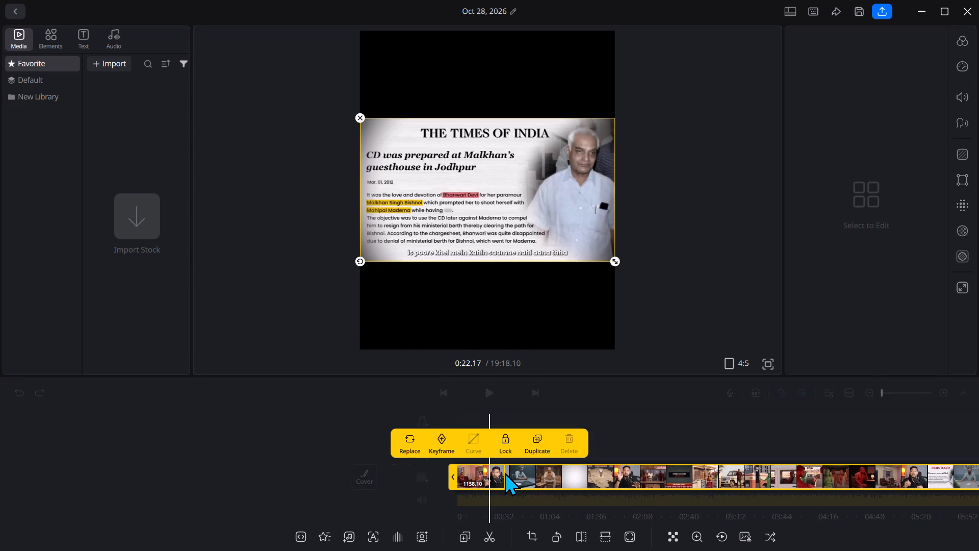
left_click(504, 472)
left_click(504, 472)
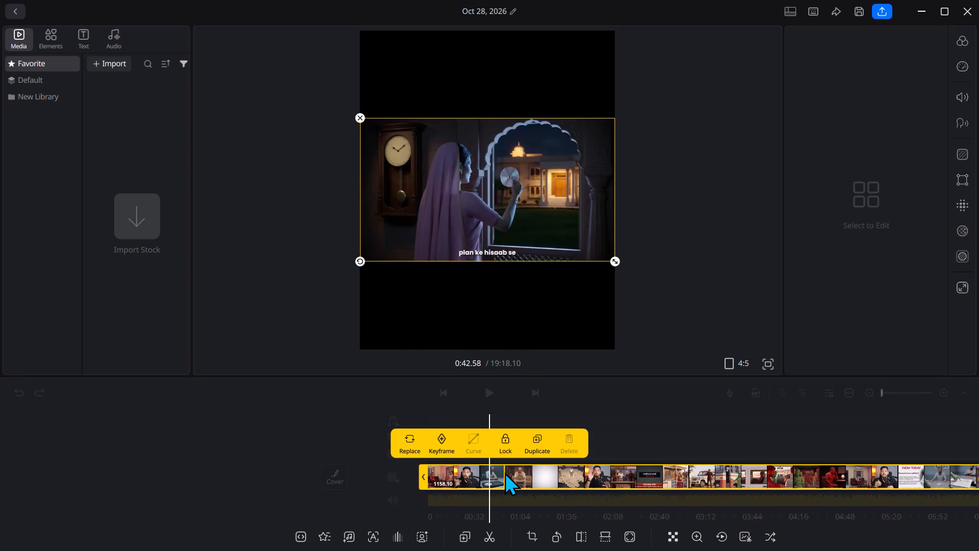
left_click(504, 471)
left_click(500, 471)
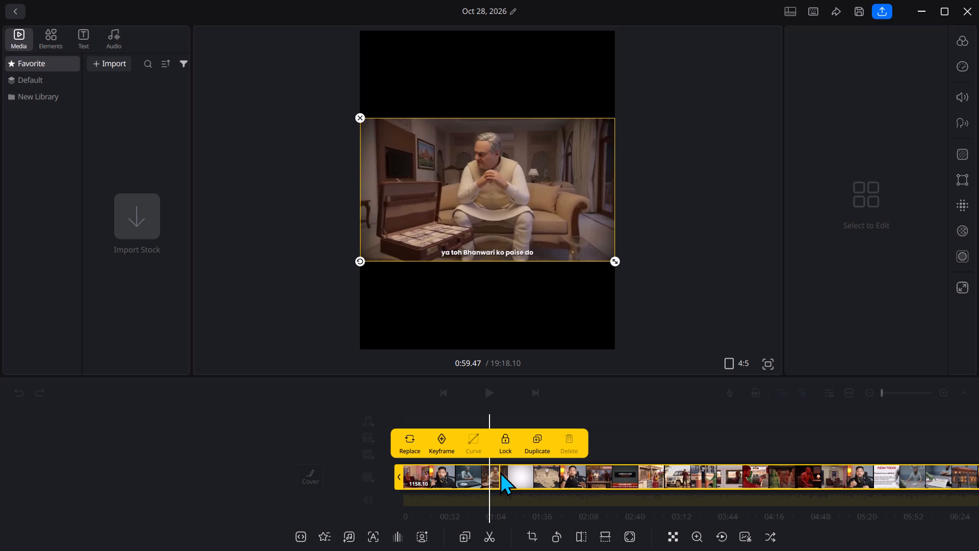
left_click(500, 471)
left_click(497, 470)
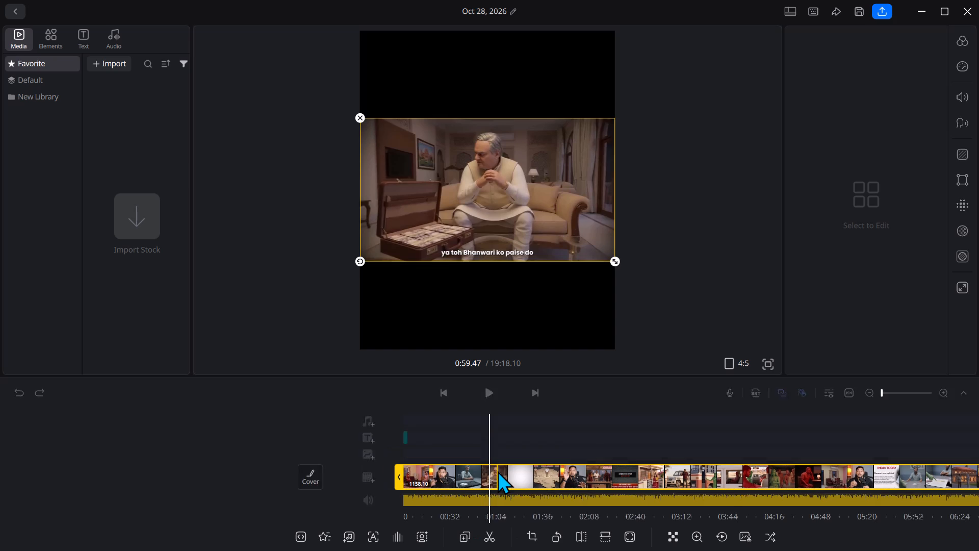
left_click(497, 470)
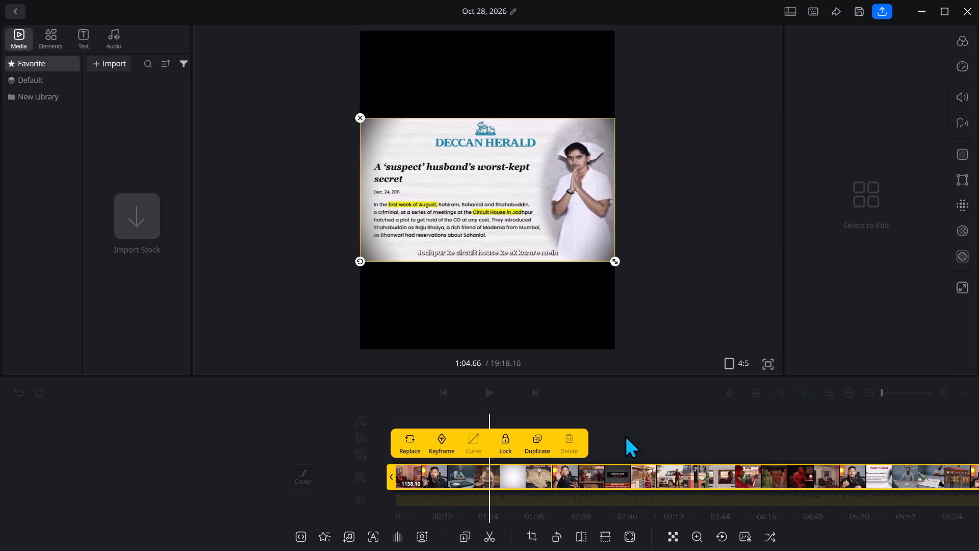
left_click(486, 477)
left_click(486, 478)
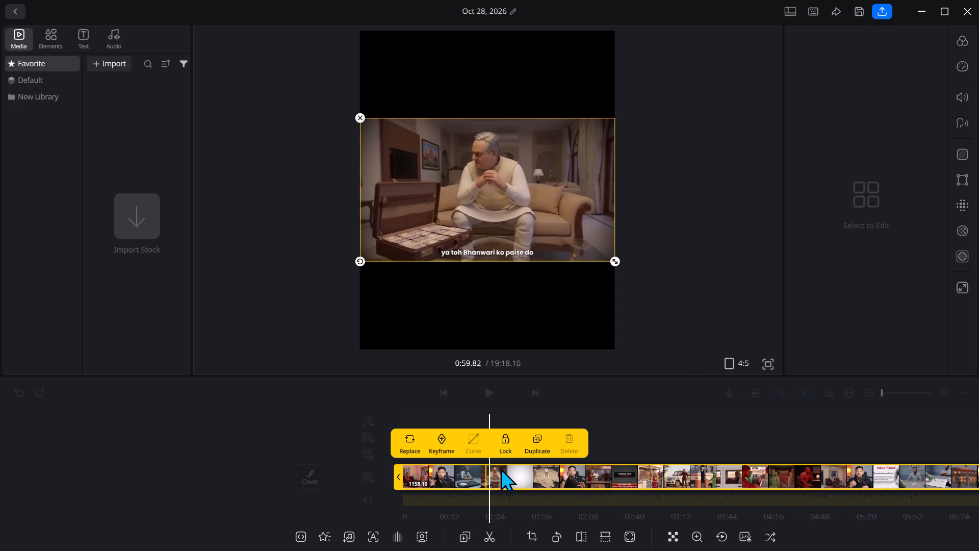
left_click(625, 355)
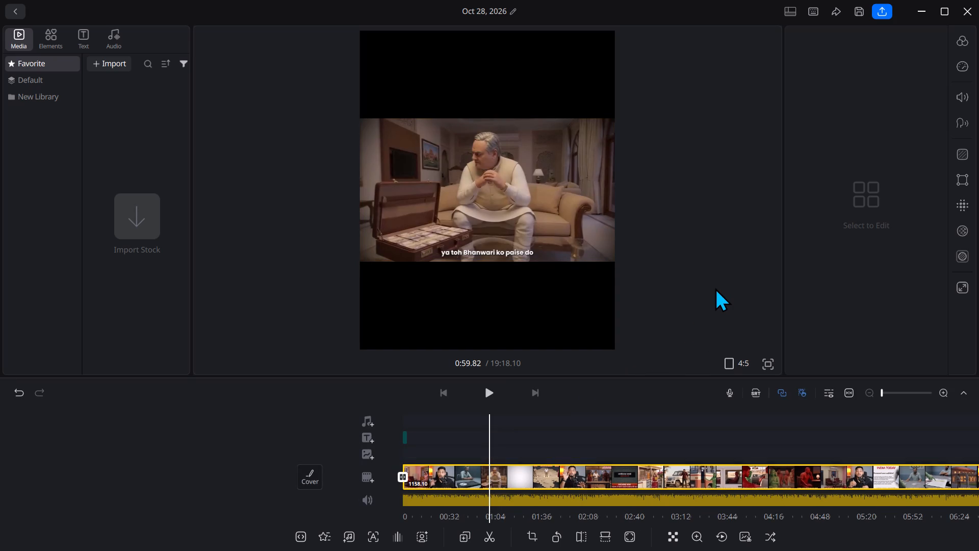
key("Right")
key("Right")
key("Right")
key("Right")
key("Right")
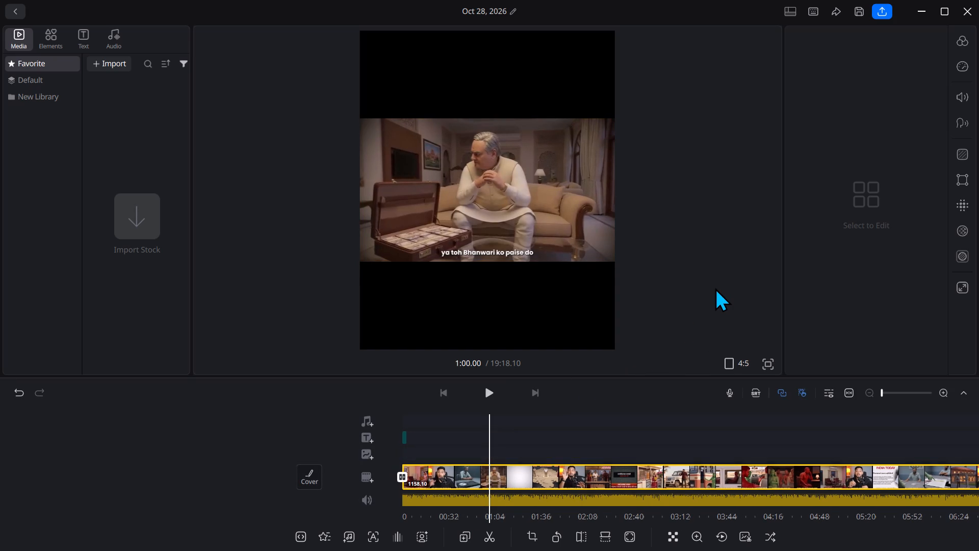
key("ctrl+b")
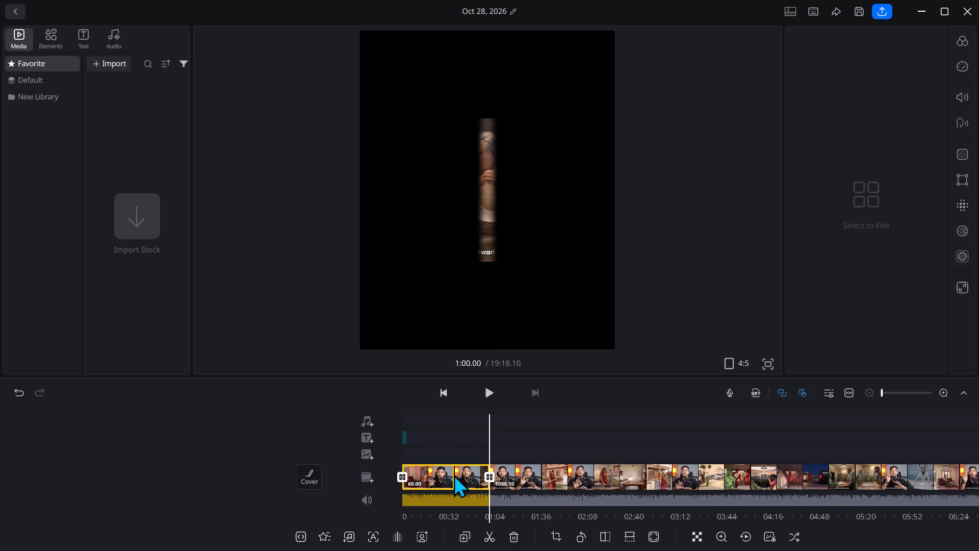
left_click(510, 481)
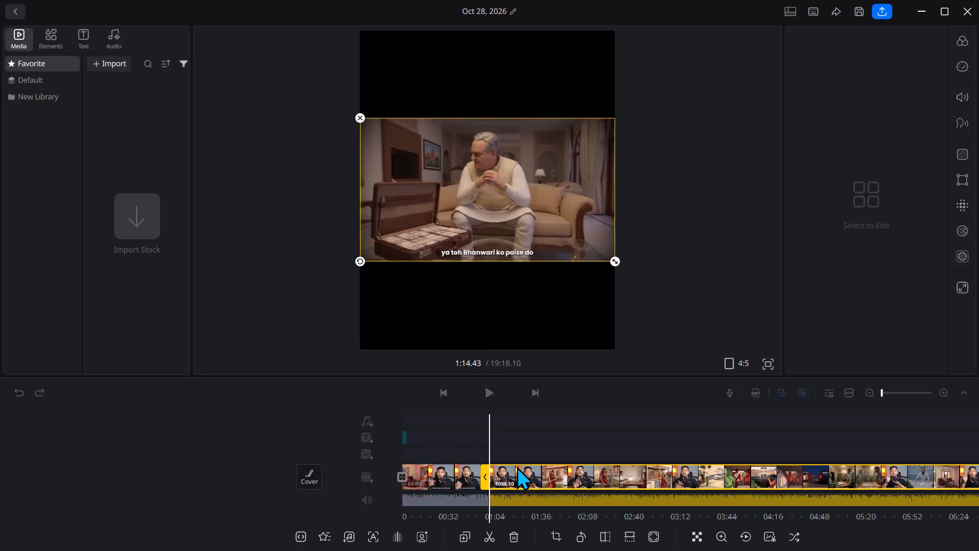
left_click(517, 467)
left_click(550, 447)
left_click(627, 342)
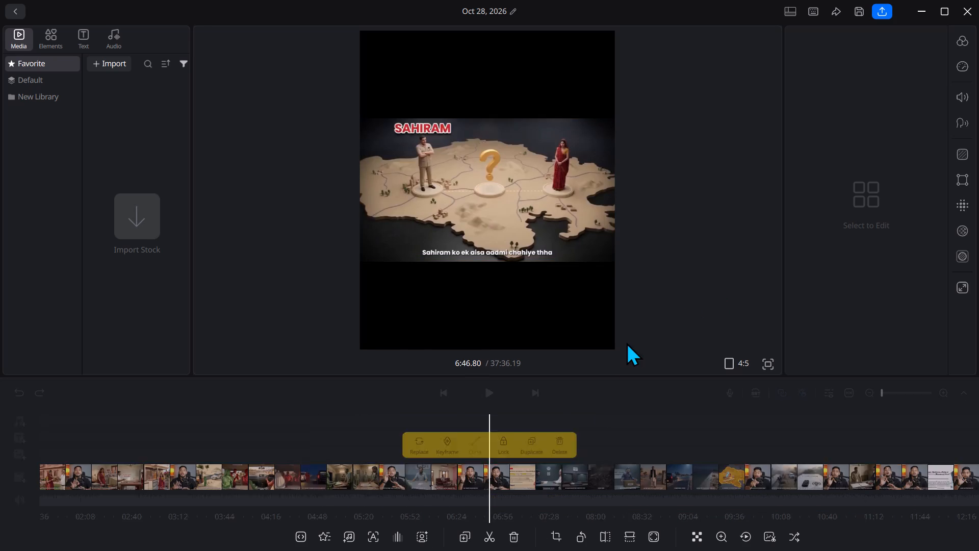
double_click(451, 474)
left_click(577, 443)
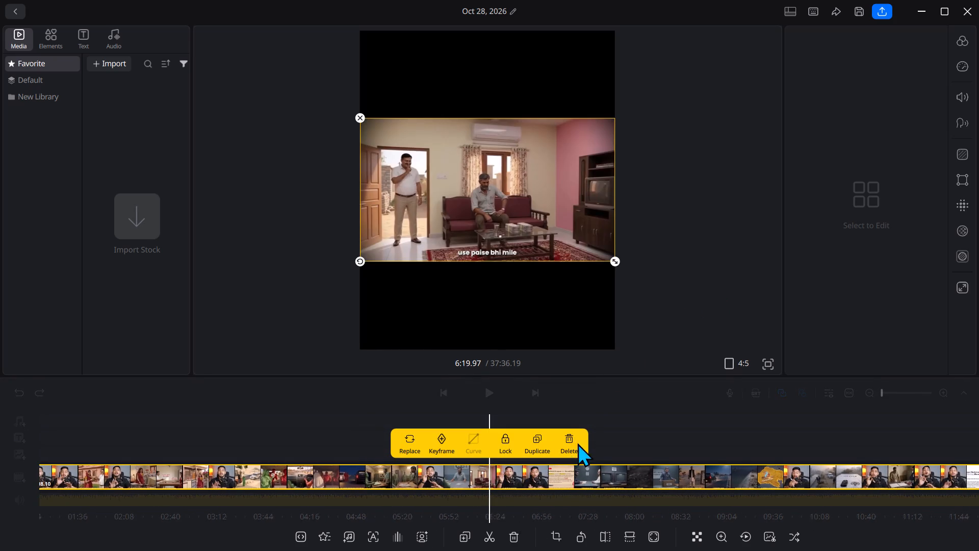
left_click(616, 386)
Delete the long remainder of the clip after the split at 1:00.00.
double_click(505, 473)
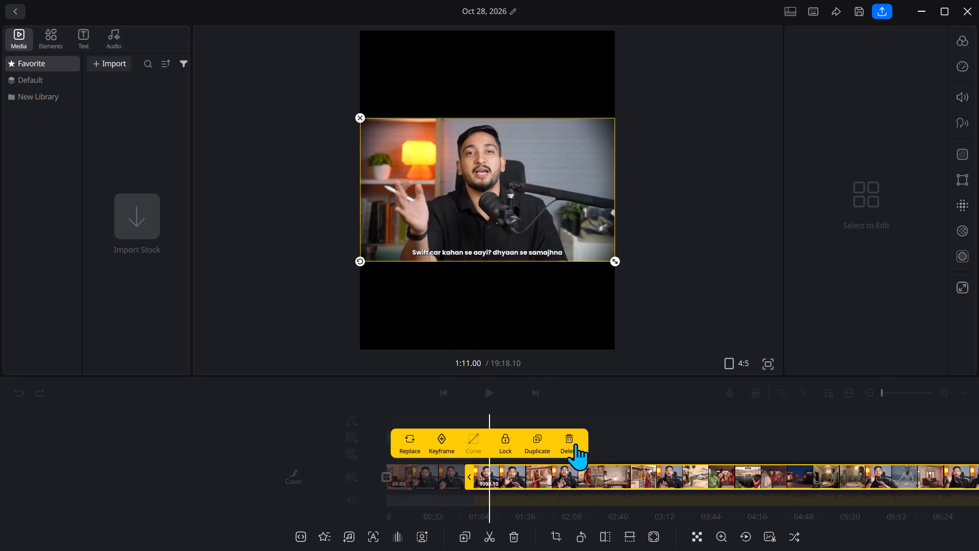
left_click(575, 443)
left_click(599, 390)
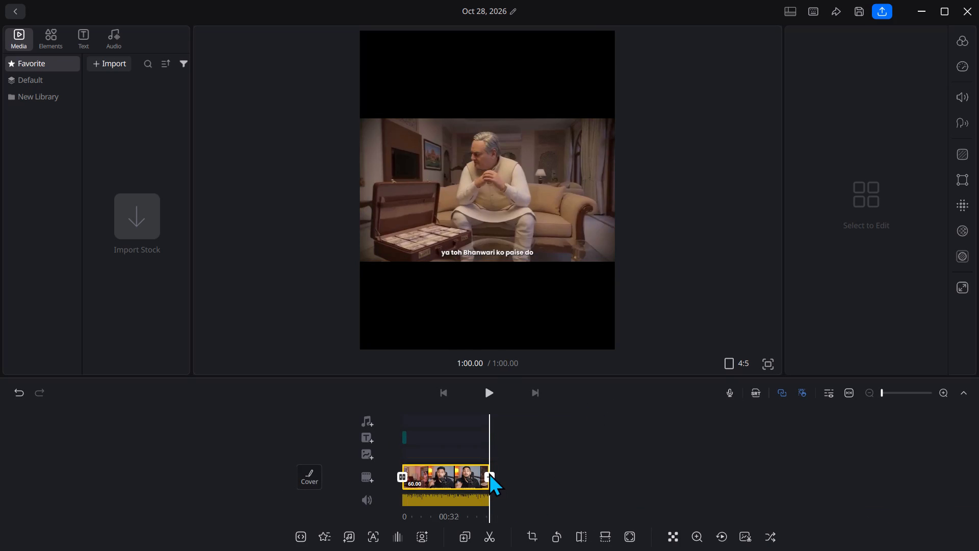
Add a Horizontal transition with a duration of 0.8 at the end of the one-minute clip.
left_click(488, 472)
left_click(563, 442)
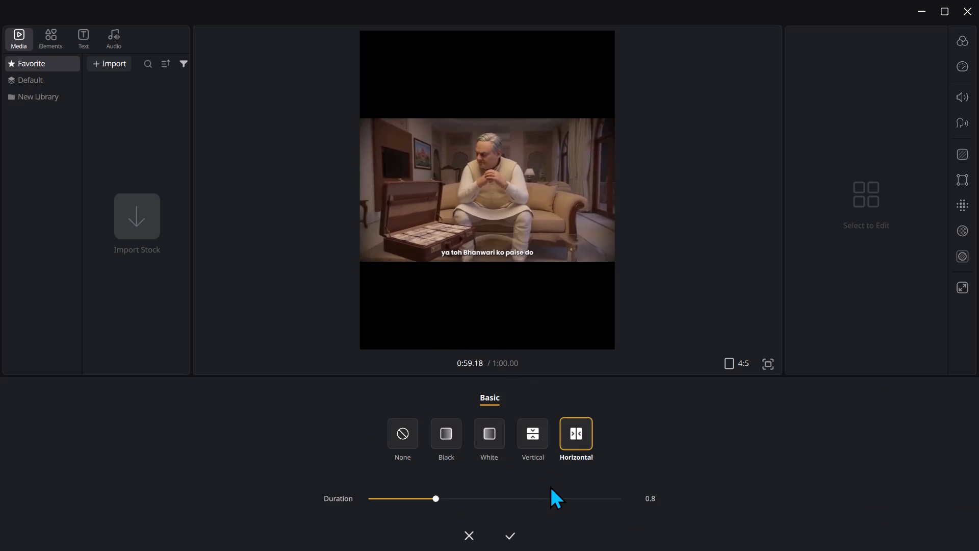
left_click(512, 532)
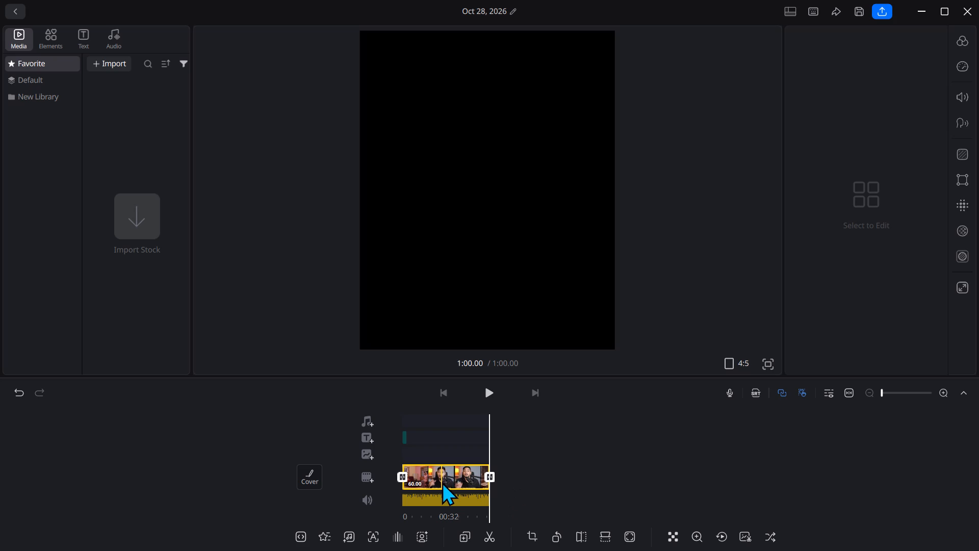
Split the one-minute clip near its middle at 0:30.09, during the caption "blackmail karna shuru kar diya".
left_click(446, 482)
left_click(446, 482)
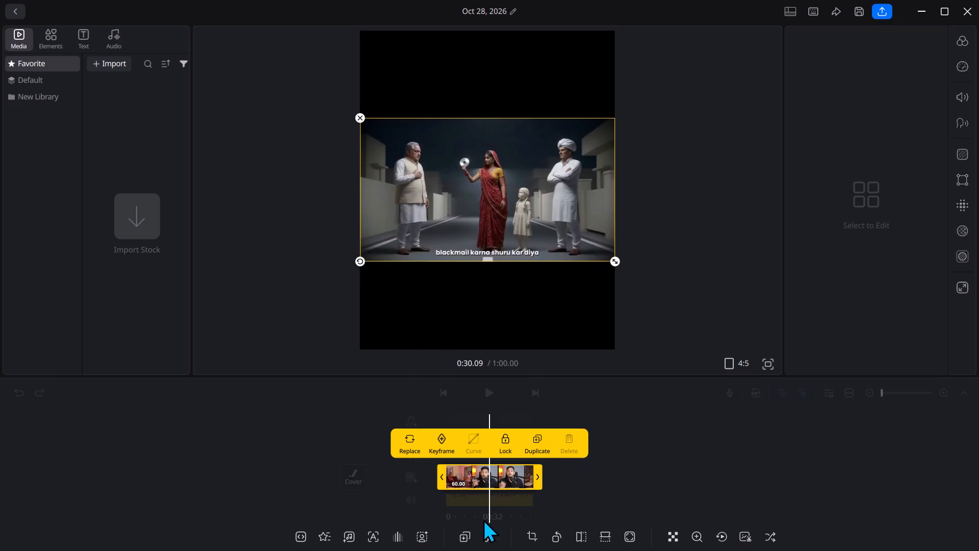
left_click(483, 530)
left_click(599, 482)
Set the transition at the middle split to Shake 1 with a duration of 0.8.
left_click(493, 475)
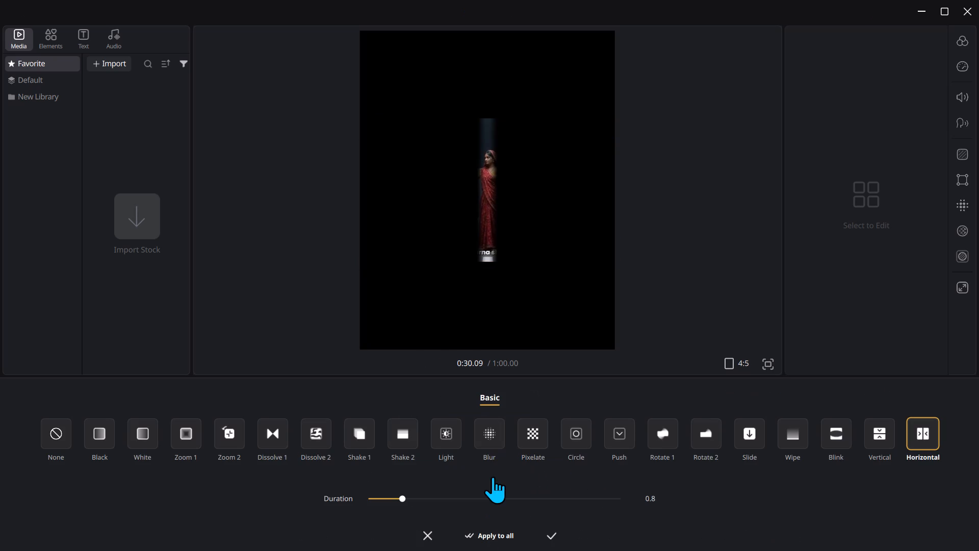
left_click(385, 444)
left_click(363, 435)
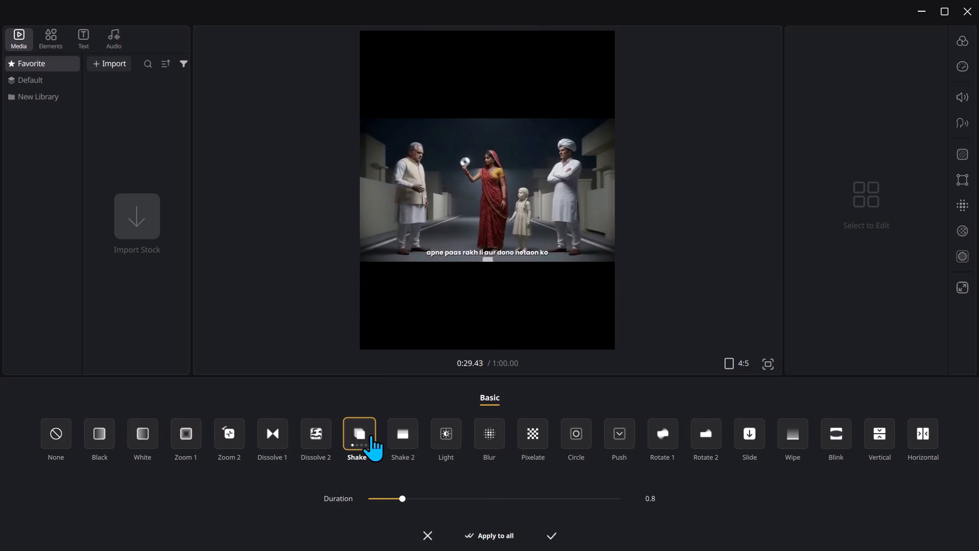
left_click(551, 536)
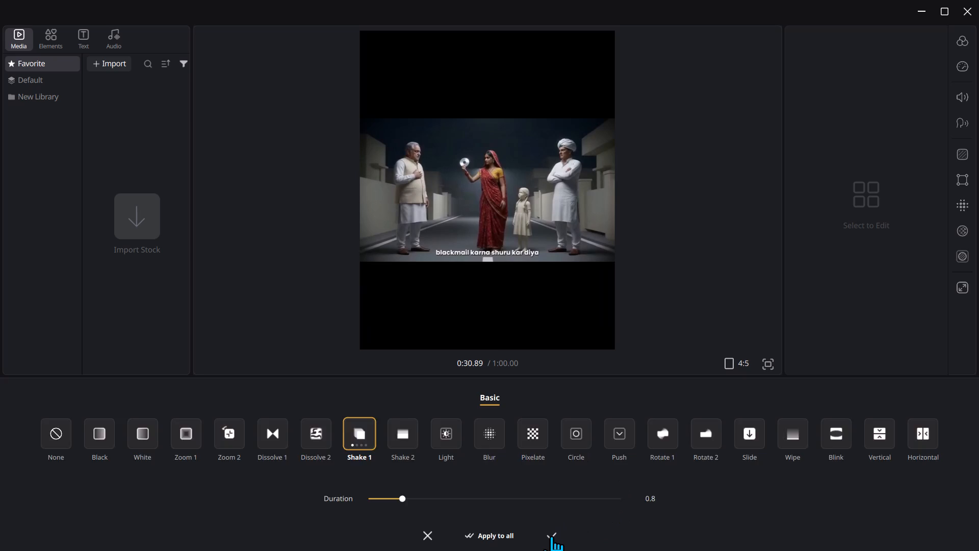
left_click(596, 472)
Preview the end of the part and the section just before the middle split.
left_click_drag(592, 467, 590, 467)
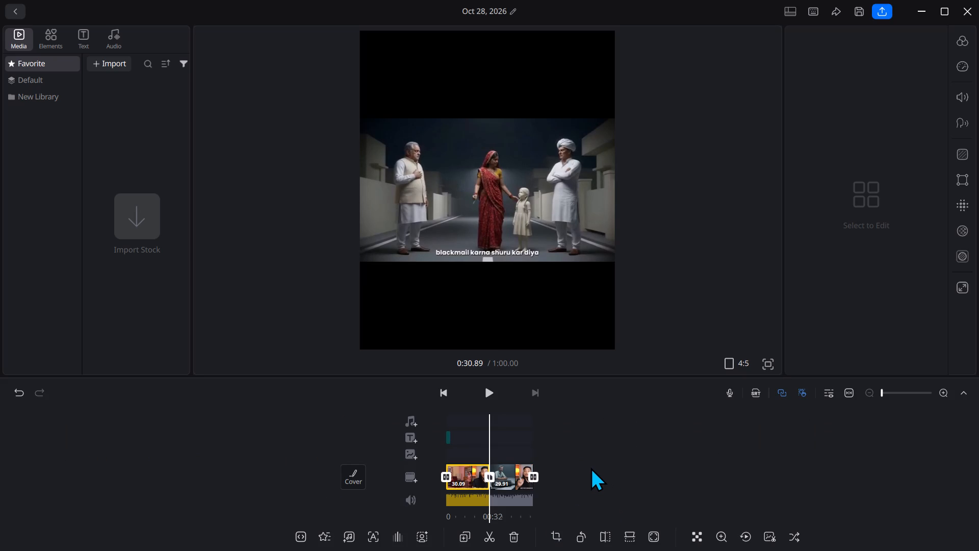
left_click_drag(590, 467, 604, 468)
key("space")
key("space")
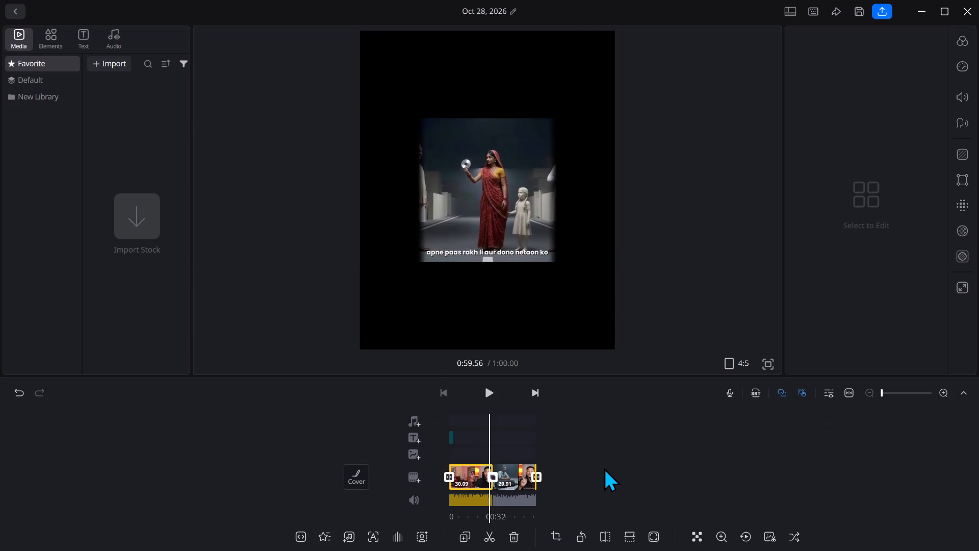
key("space")
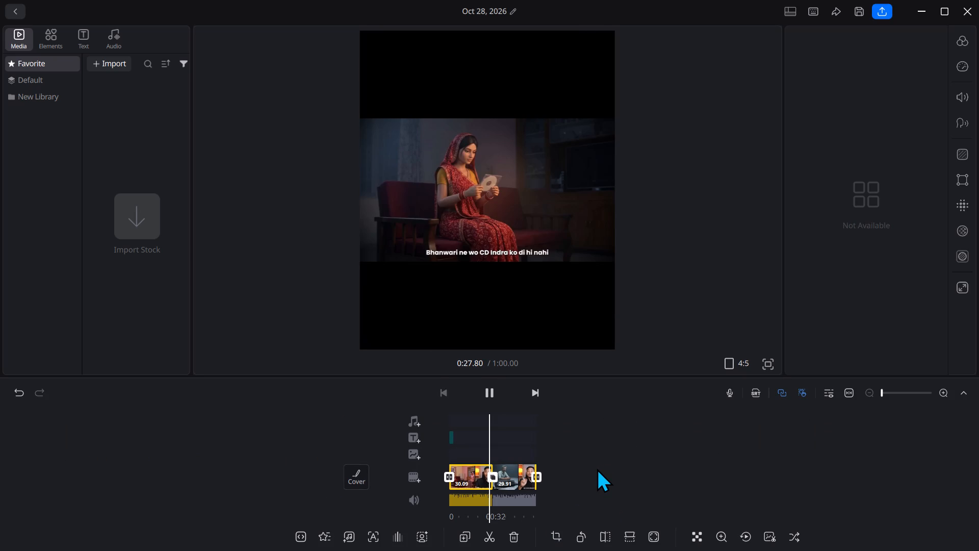
key("space")
key("space")
key("space")
Return the playhead to 0:00.00 and export the part to the Downloads folder with Auto quality at 480p and 30 fps.
left_click_drag(471, 478, 499, 478)
left_click_drag(499, 478, 744, 470)
left_click(884, 13)
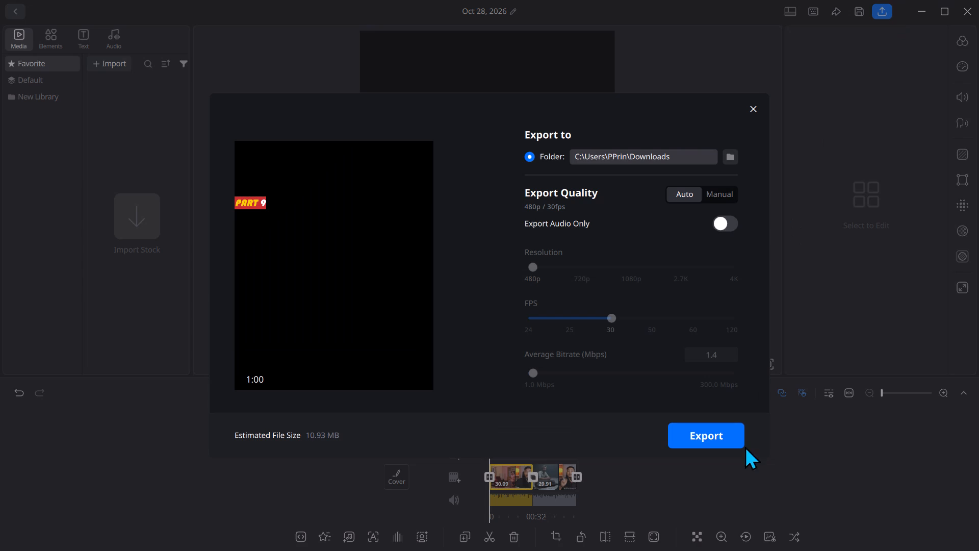
left_click(741, 445)
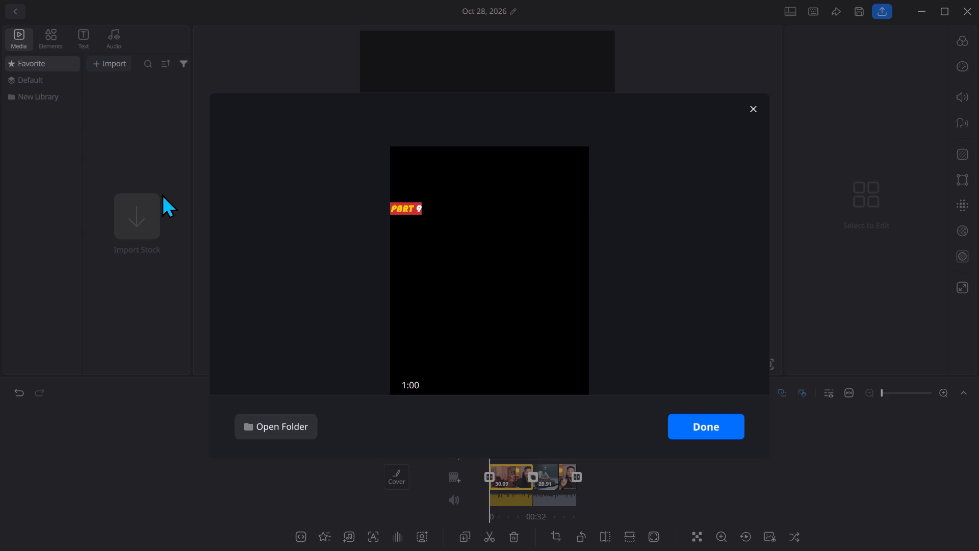
Open the export folder, rename the newly exported video as PART 9, and finish the export in VN.
right_click(162, 194)
left_click(295, 420)
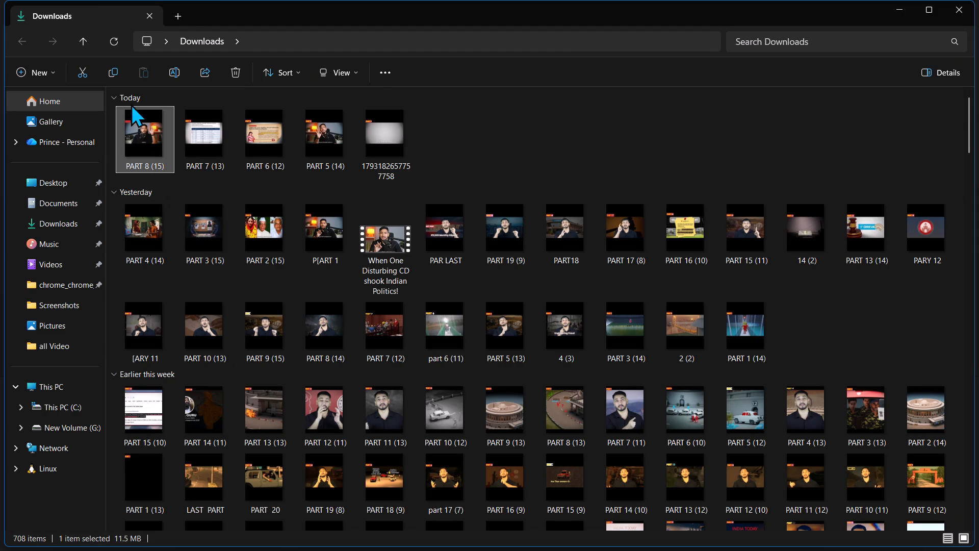
left_click(118, 50)
double_click(221, 7)
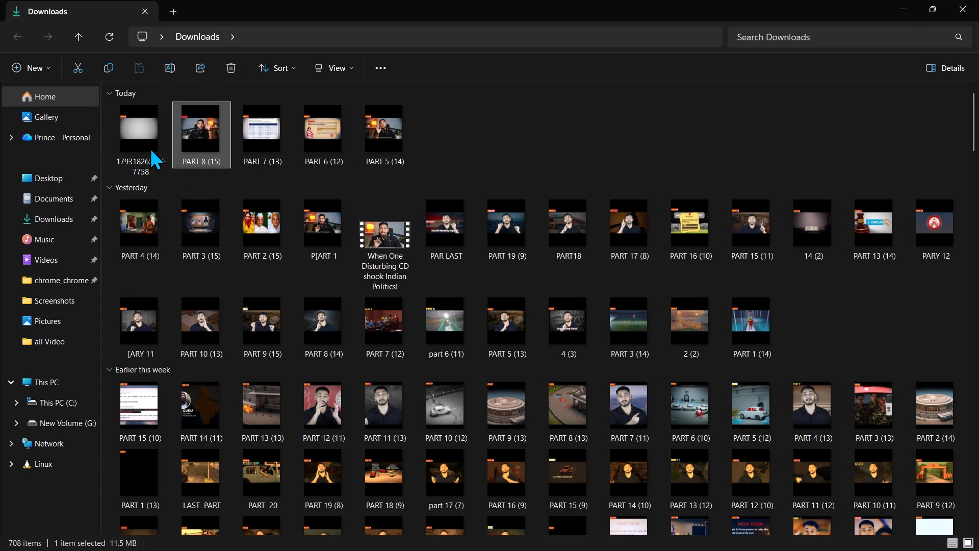
right_click(149, 147)
left_click(239, 138)
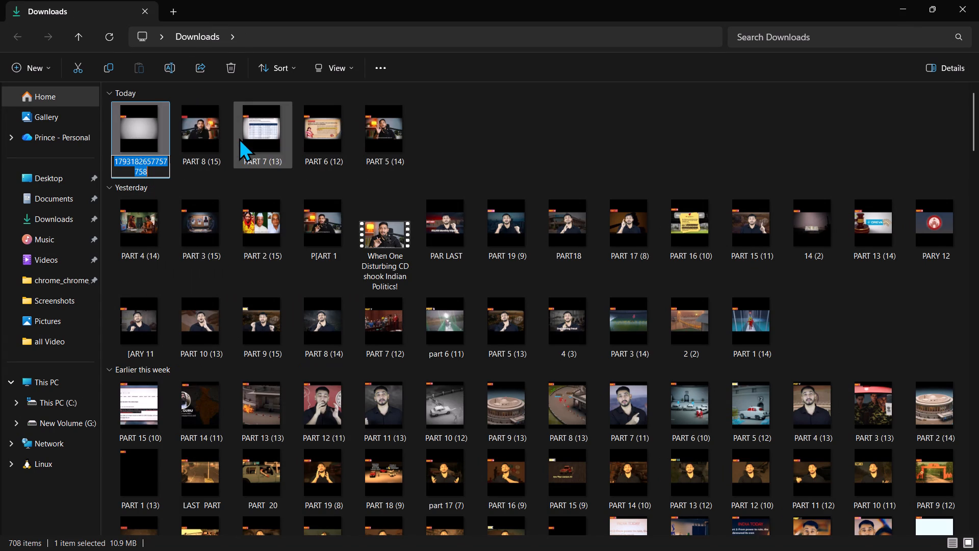
key("p")
type("ART")
key("space")
type("9")
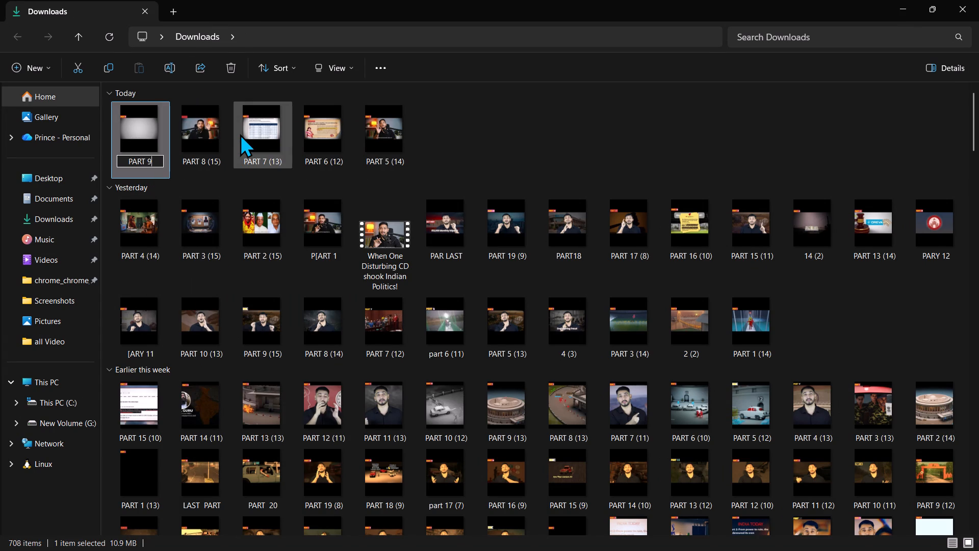
key("Return")
key("Return")
left_click(978, 0)
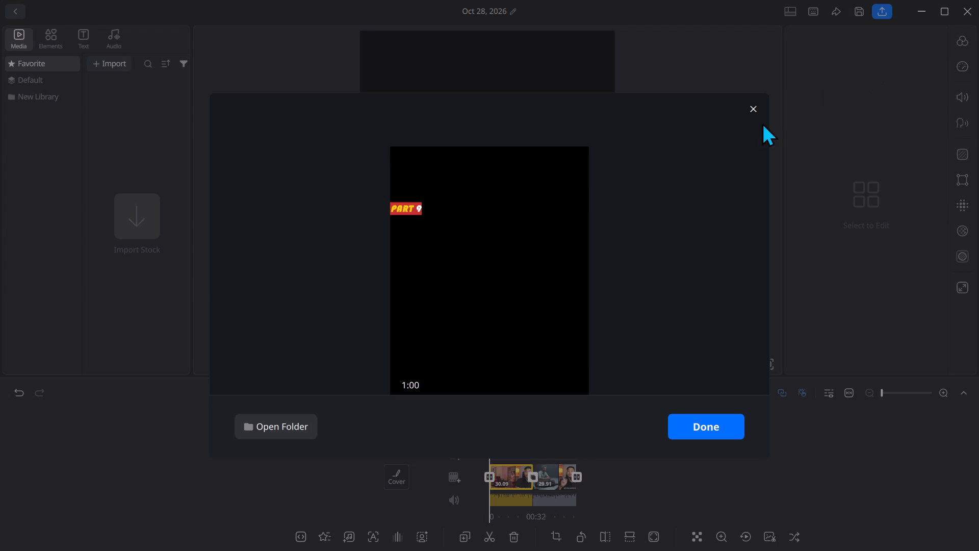
left_click(722, 427)
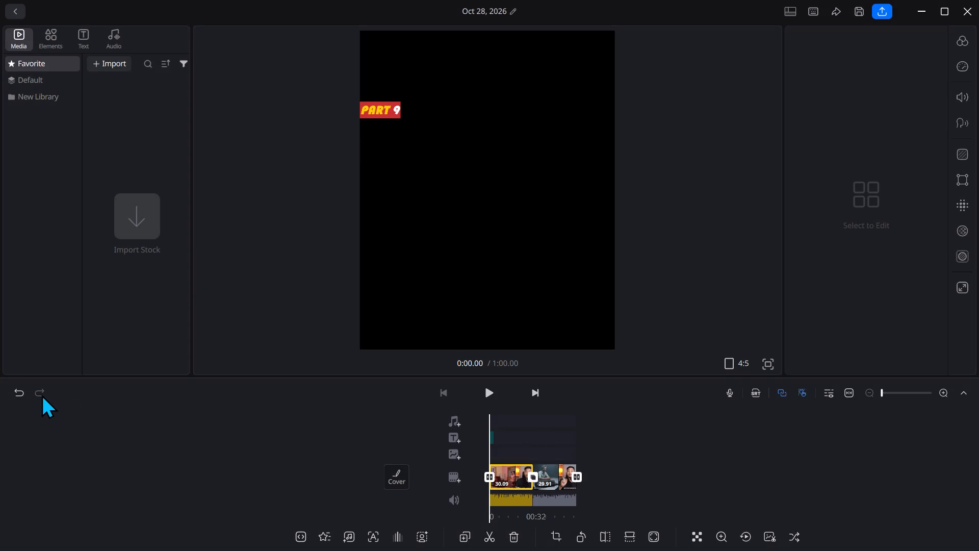
Undo the middle transition, the middle split, the end transition and the deletion of the long remainder.
left_click(22, 396)
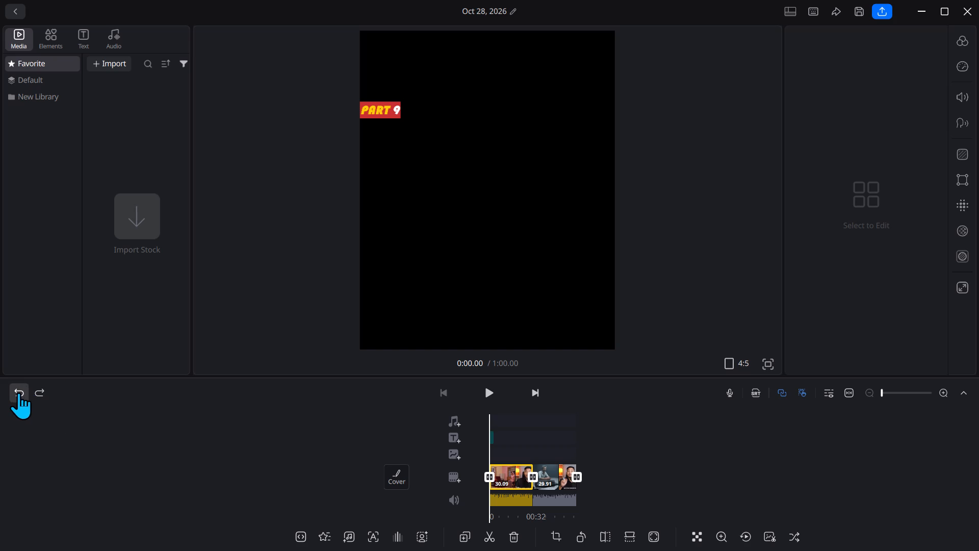
left_click(18, 392)
left_click(19, 393)
left_click(19, 393)
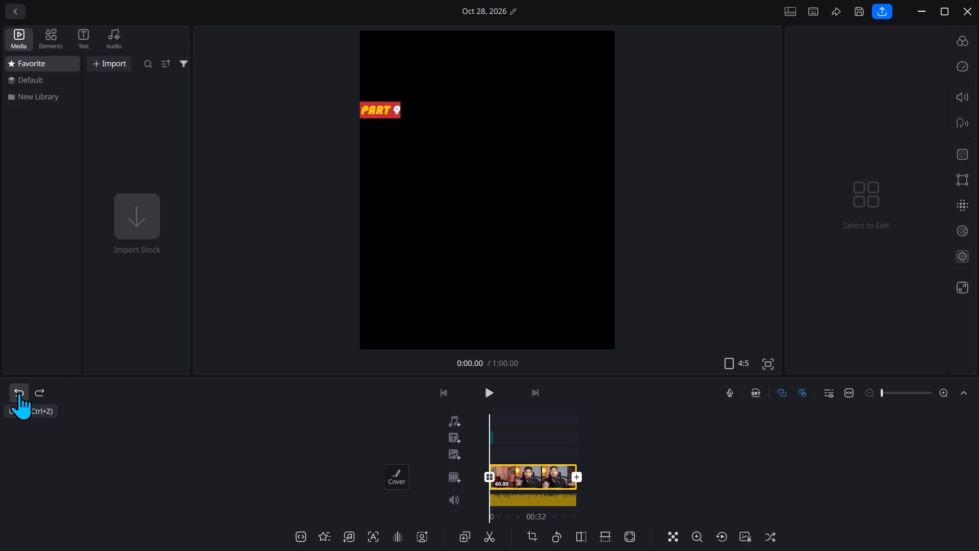
Delete the exported 60-second clip at the start of the timeline, keeping the long remainder.
left_click(497, 472)
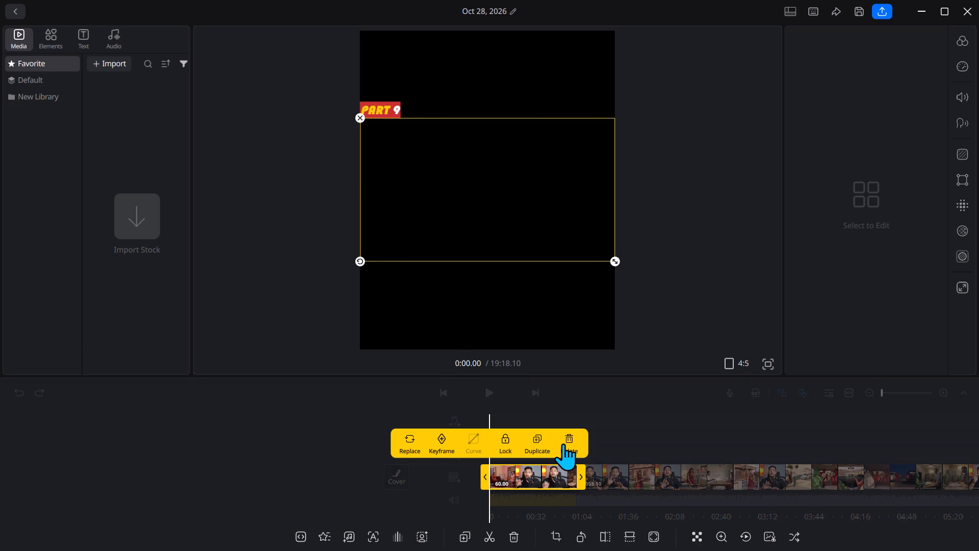
left_click(563, 443)
left_click(306, 394)
Add a title at the start of the timeline with the text "PART 10".
left_click(458, 435)
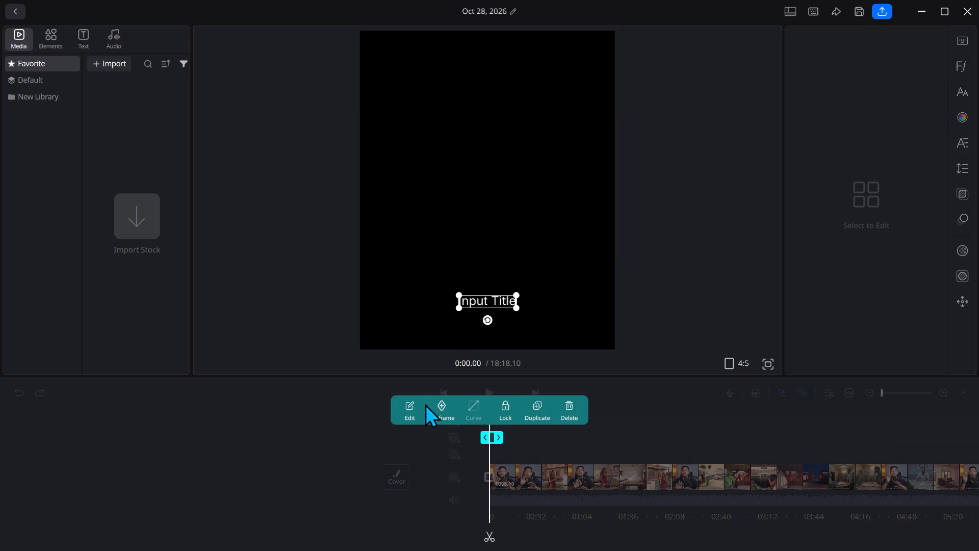
left_click(414, 404)
left_click(864, 90)
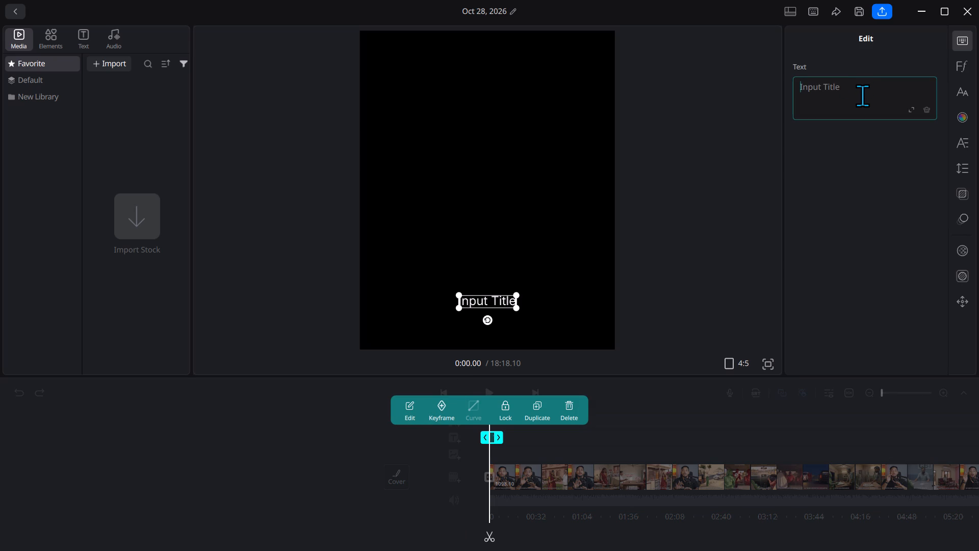
type("PART 10")
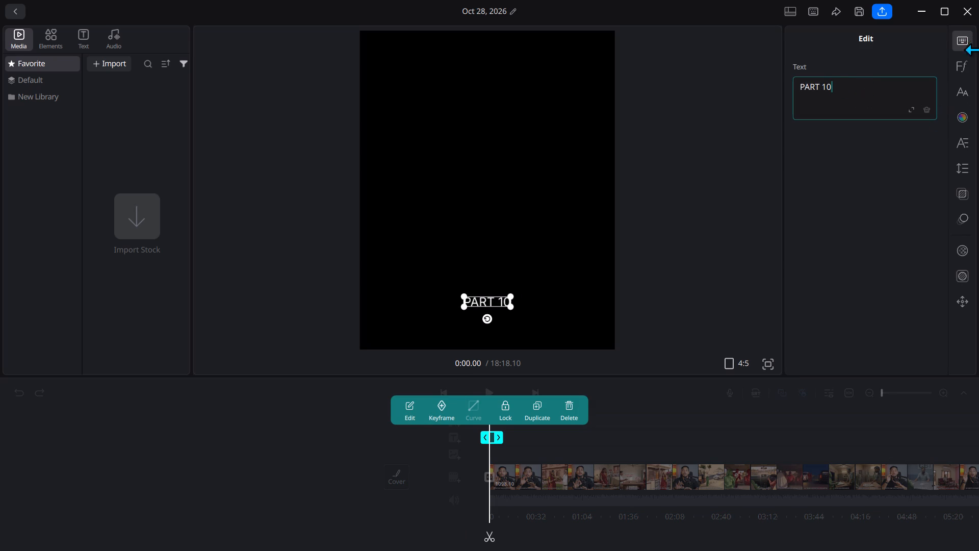
Set the "PART 10" title's font to Bauhaus 93 and apply the white-on-red colour style.
left_click(947, 72)
left_click(960, 67)
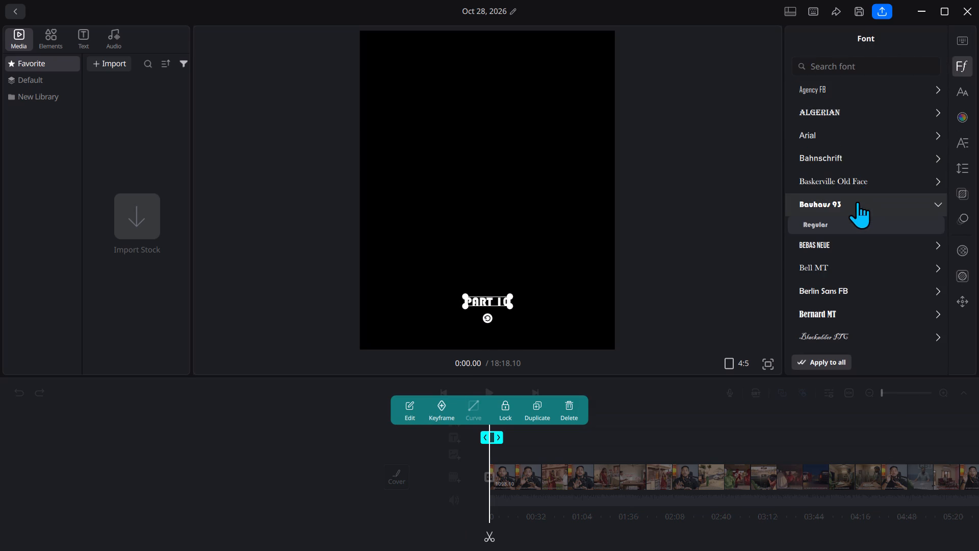
left_click(857, 202)
left_click(957, 123)
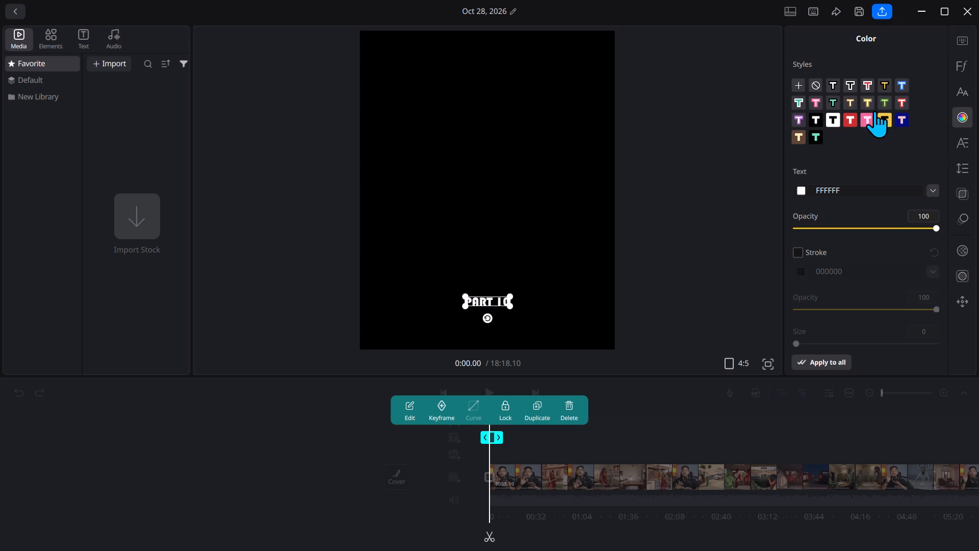
left_click(855, 124)
left_click(848, 123)
Make the "PART 10" title's text italic and bold.
left_click(972, 91)
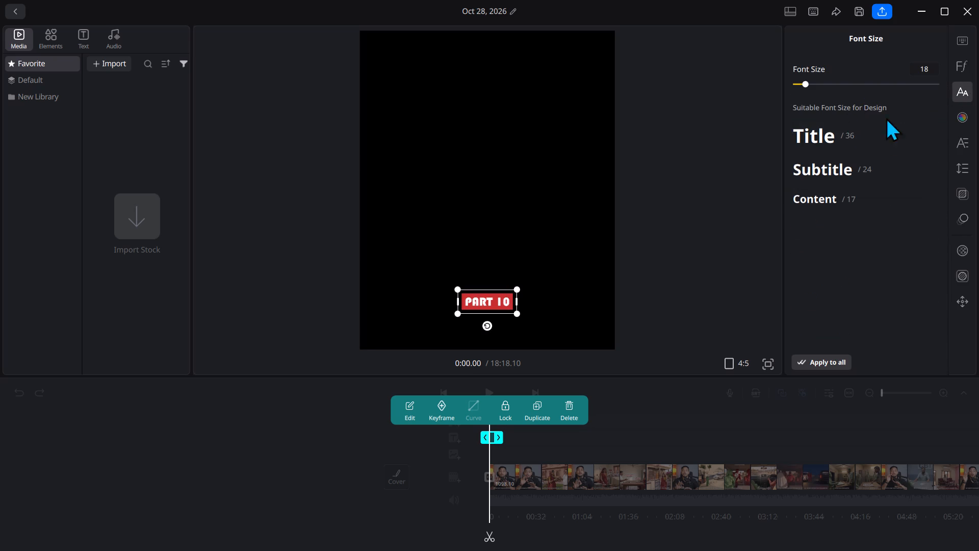
left_click(966, 122)
left_click(966, 138)
left_click(809, 91)
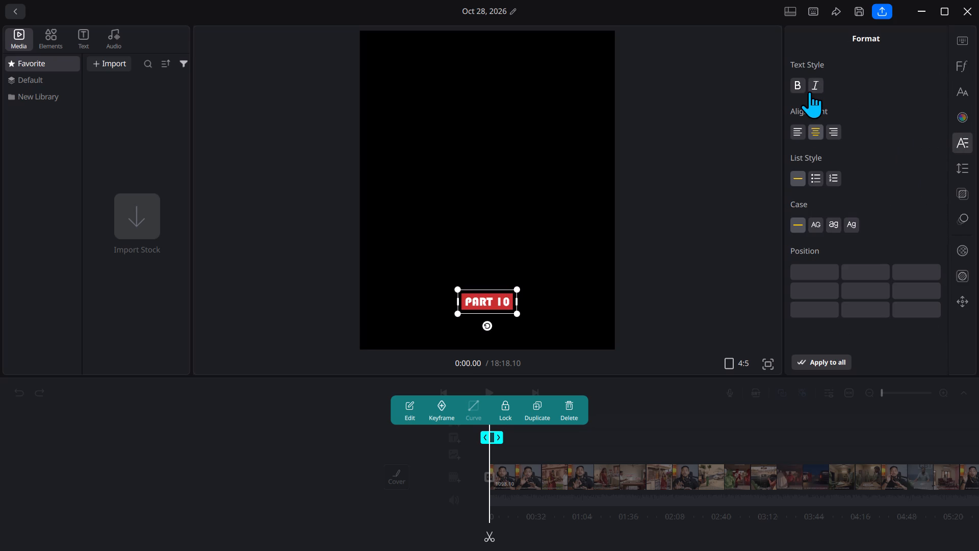
left_click(800, 89)
Apply the second of the two "Active" caption animations to the "PART 10" title.
left_click(964, 194)
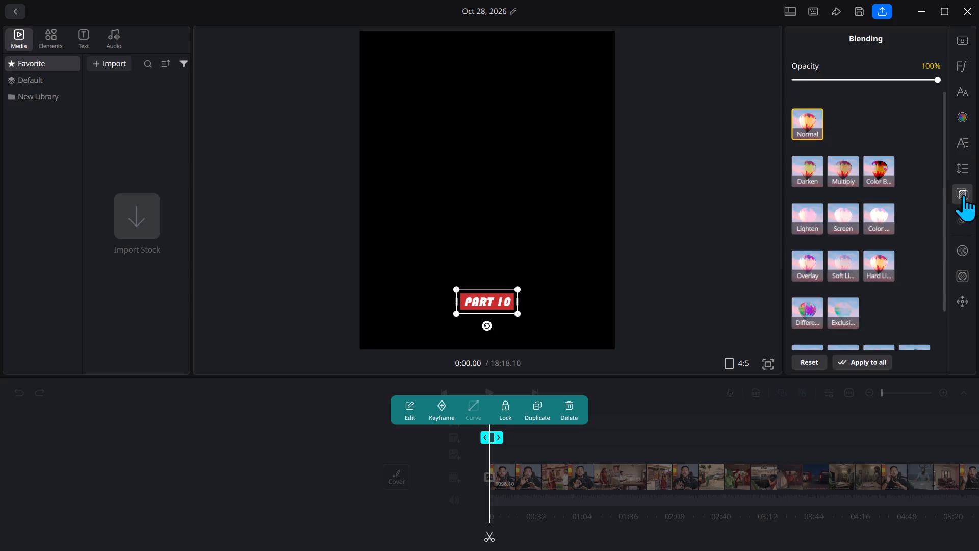
left_click(960, 217)
left_click(864, 159)
left_click(843, 183)
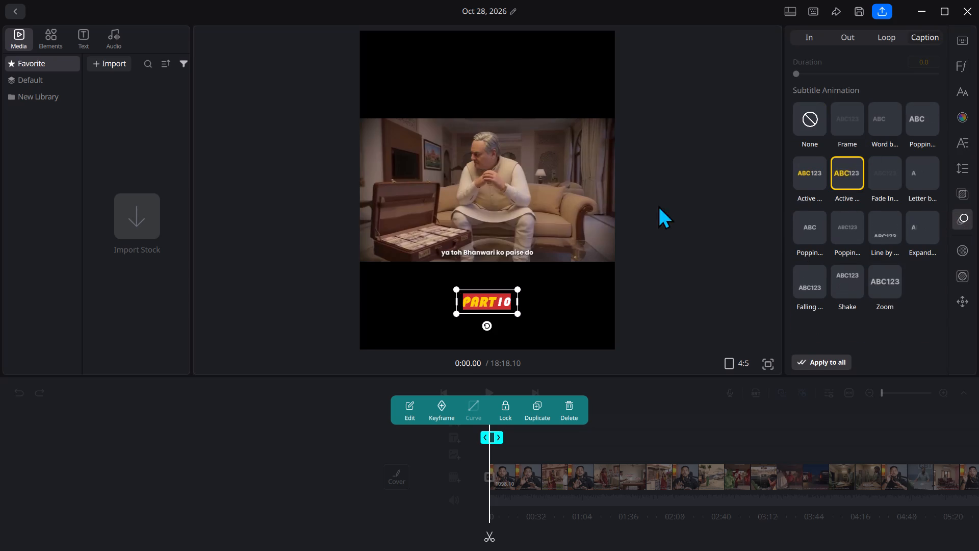
Move the "PART 10" title to the canvas's left edge, just above the video picture's upper left corner.
left_click_drag(502, 311, 400, 118)
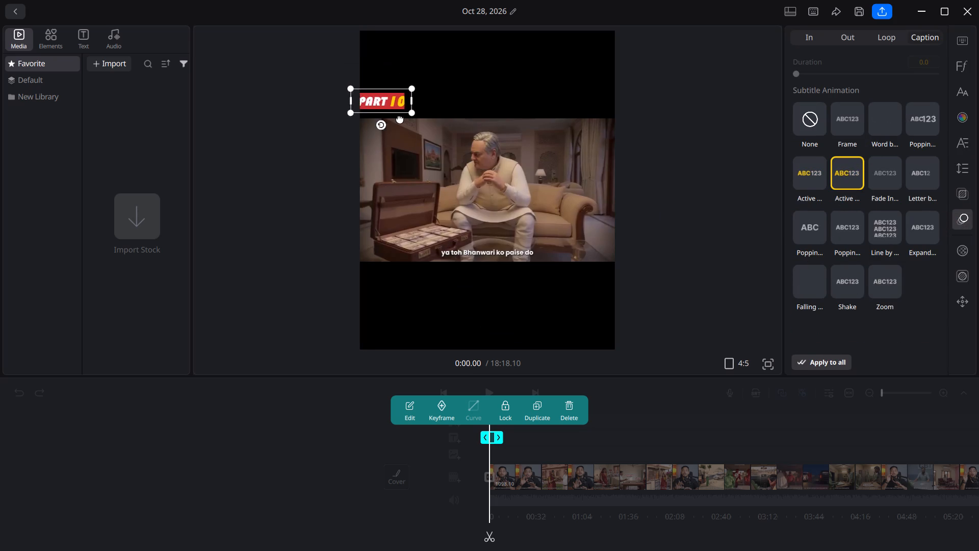
Nudge the "PART 10" title down so it rests on the video picture's upper edge, against the canvas's left side.
left_click_drag(400, 118, 398, 120)
Try the Falling and Shake caption animations on the "PART 10" title, settle on Zoom, and play back the opening.
left_click(798, 287)
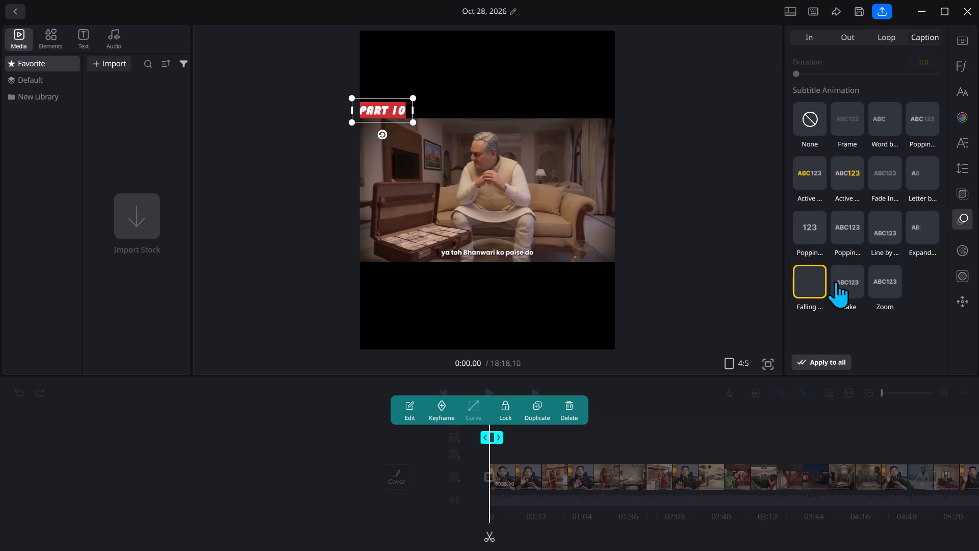
left_click(836, 281)
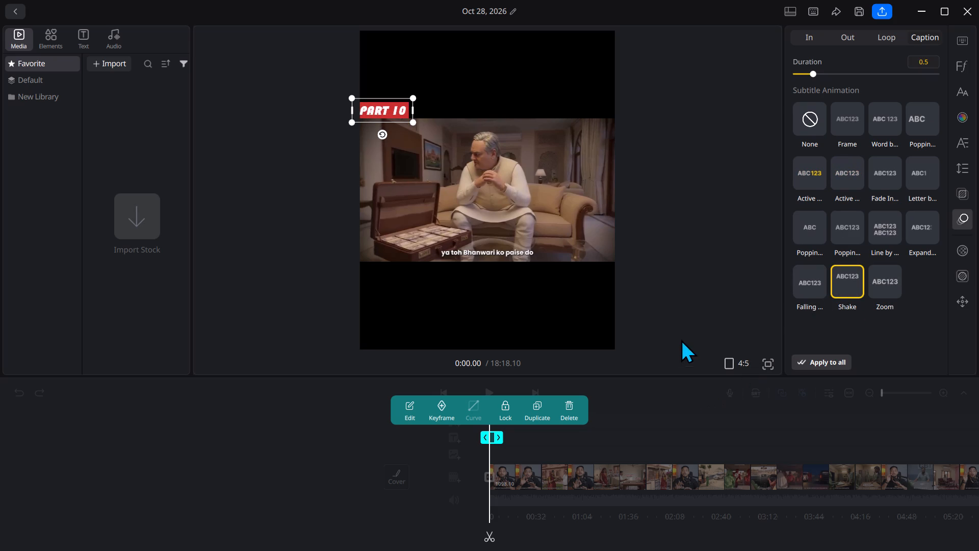
left_click(904, 277)
left_click(889, 281)
left_click(886, 282)
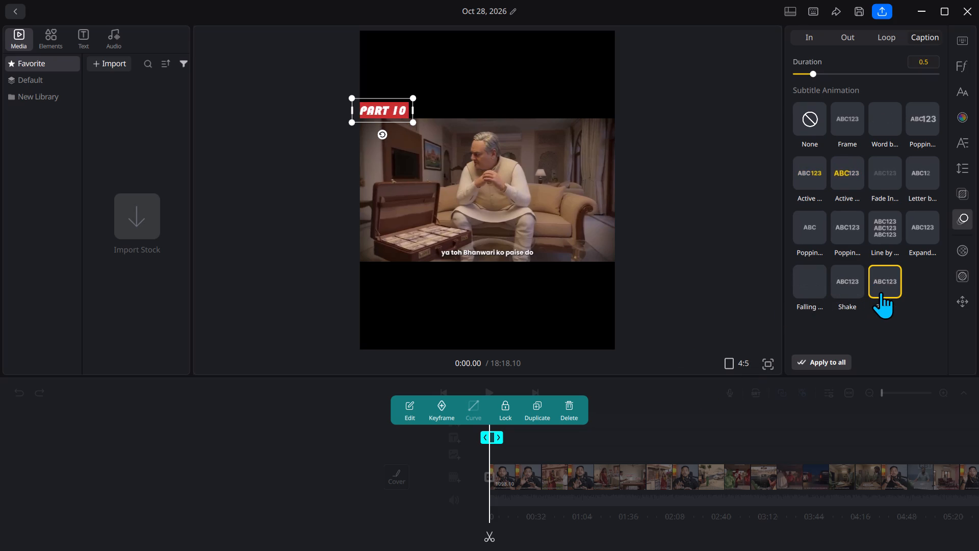
left_click(881, 292)
left_click_drag(700, 265, 705, 262)
key("space")
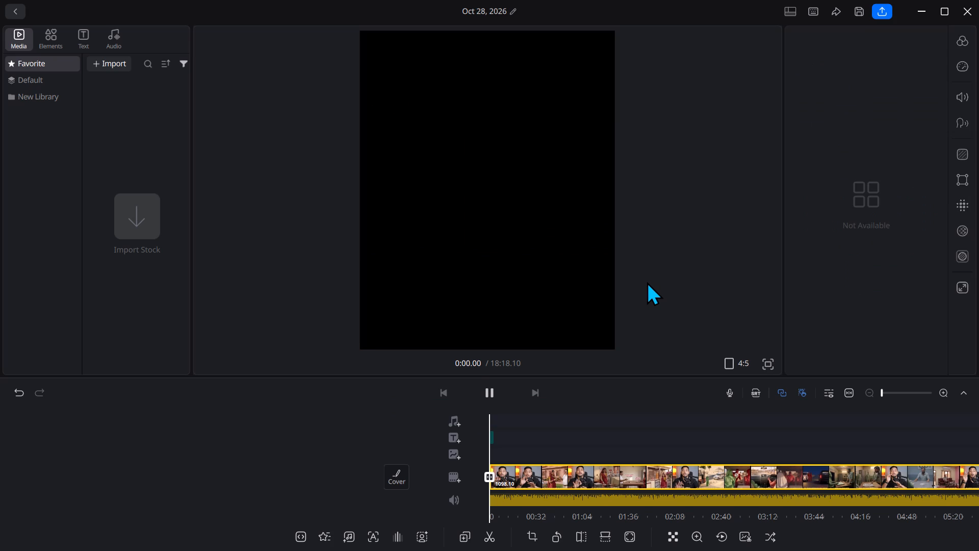
key("space")
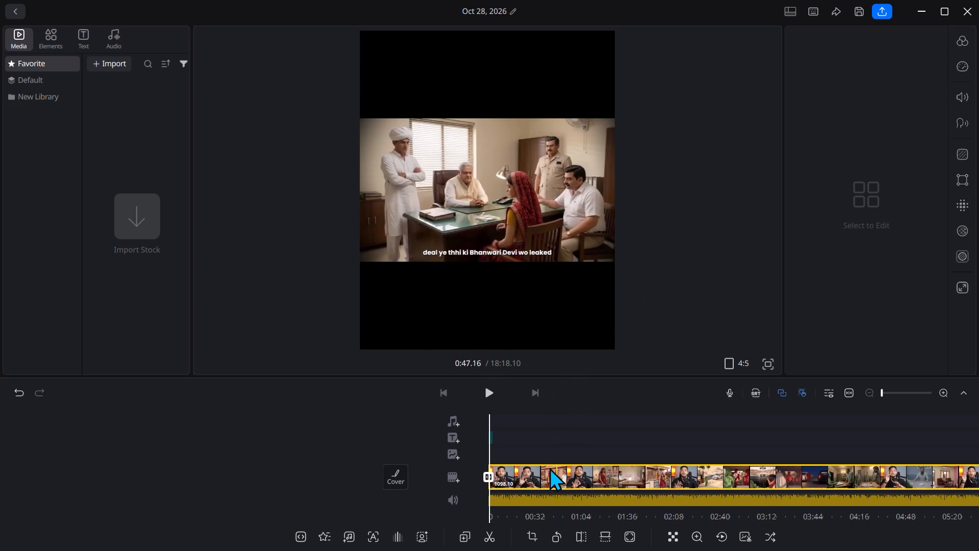
Split the main video clip at 0:33.04.
left_click(535, 474)
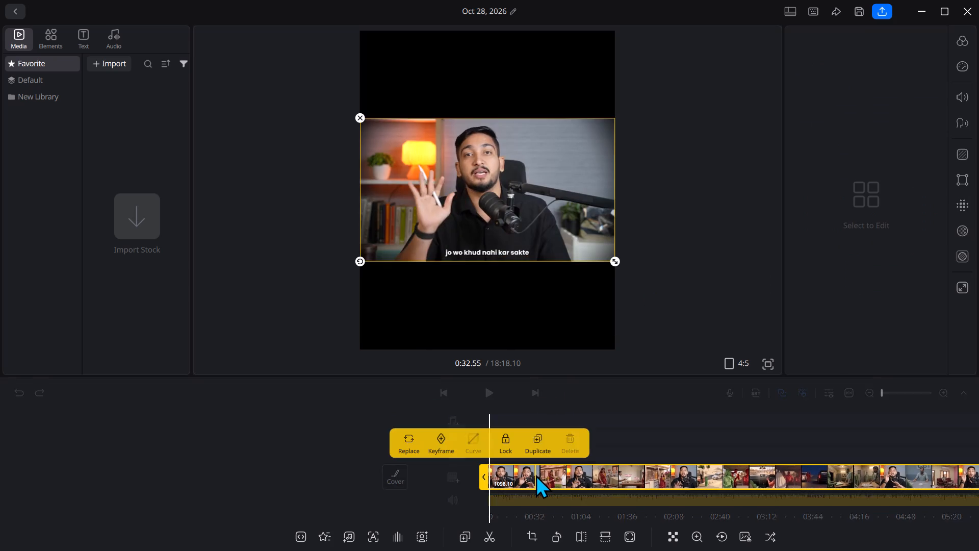
left_click(535, 474)
left_click(591, 369)
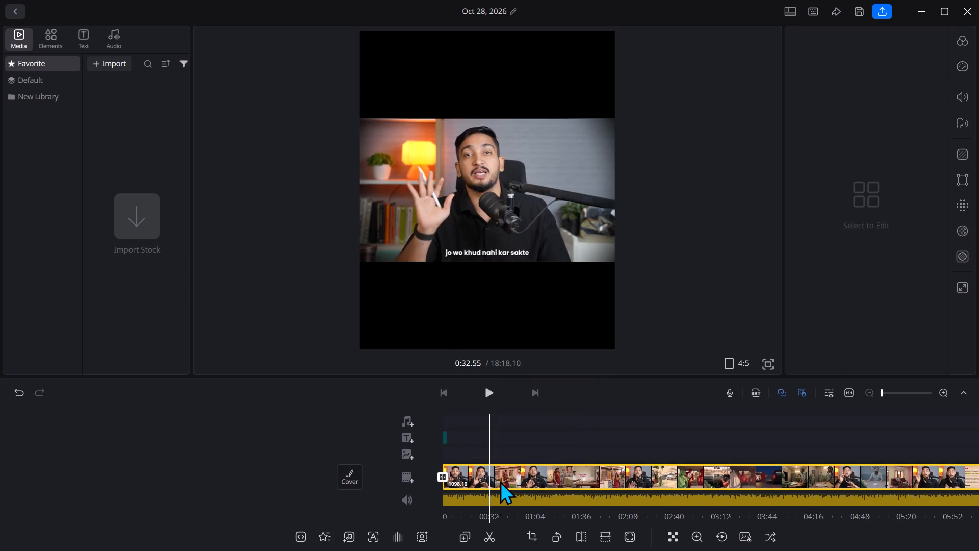
key("space")
key("space")
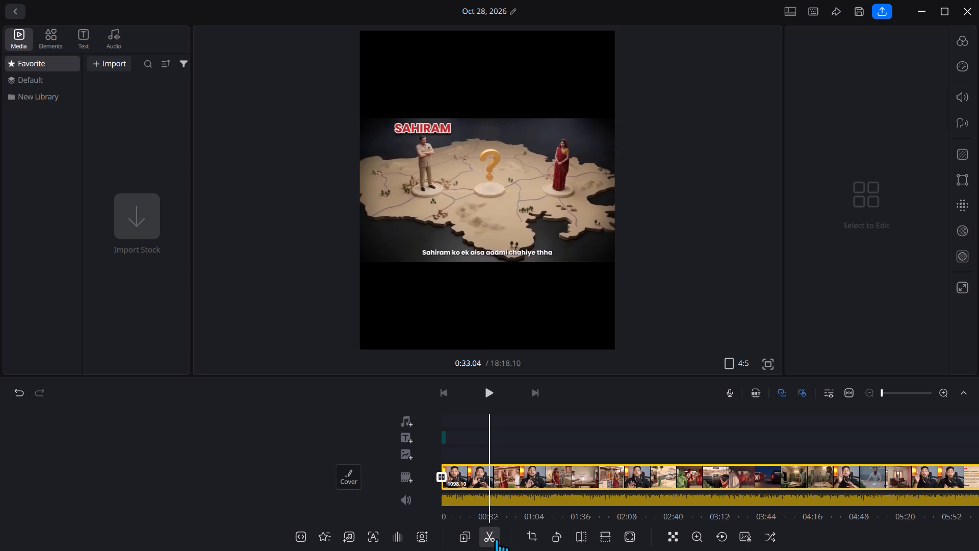
left_click(495, 538)
Apply the Rotate 1 transition at the 0:33.04 cut between the two clips.
left_click(487, 475)
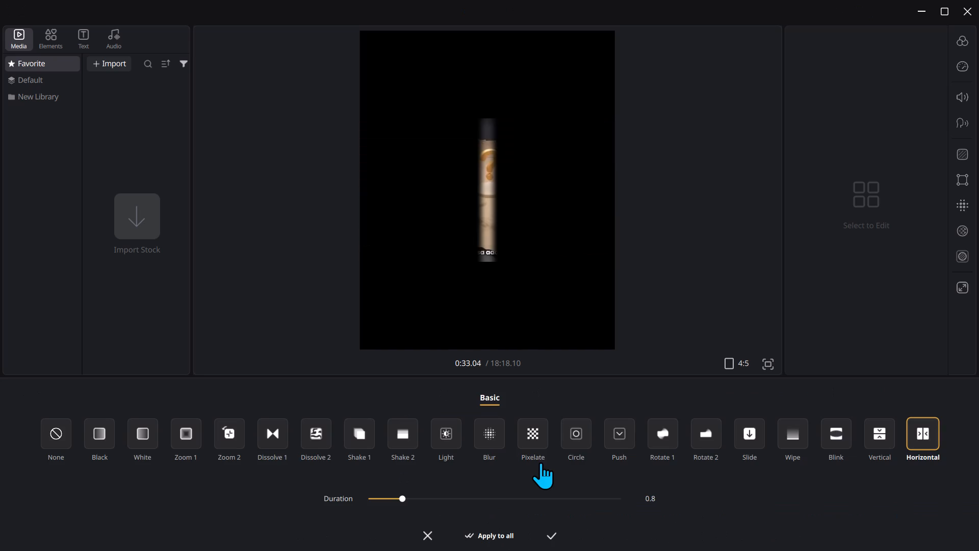
left_click(657, 441)
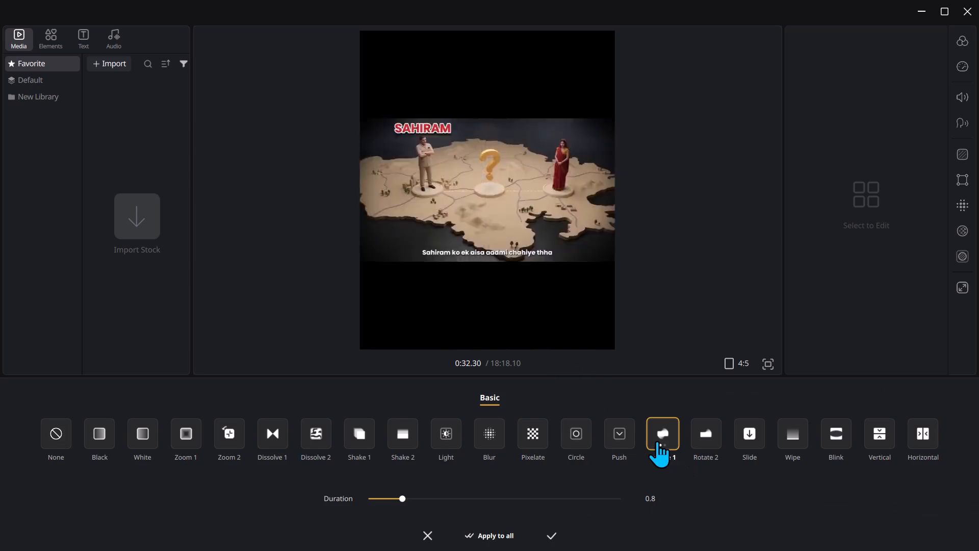
left_click(553, 540)
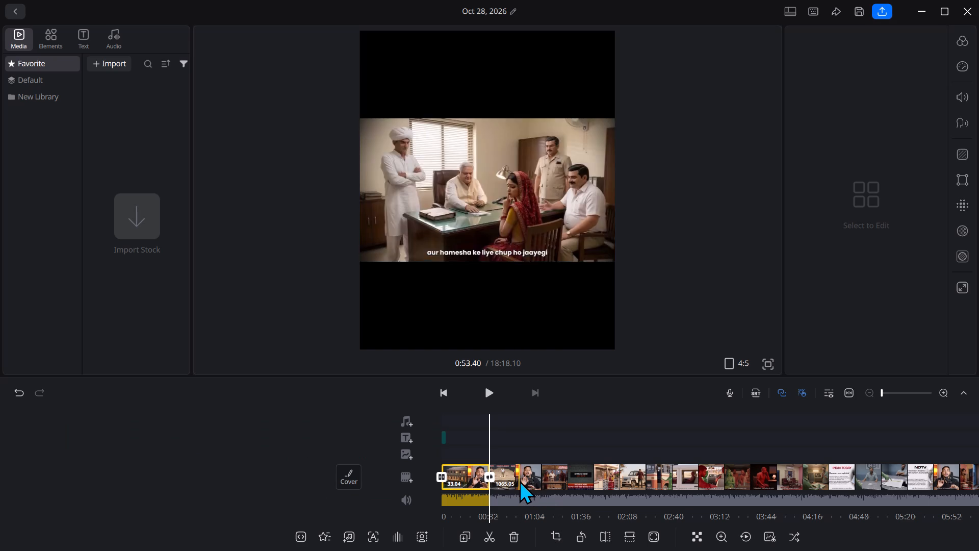
Select the second clip and advance the playhead frame by frame to the one-minute mark, where part 10 ends.
left_click(527, 480)
left_click(527, 480)
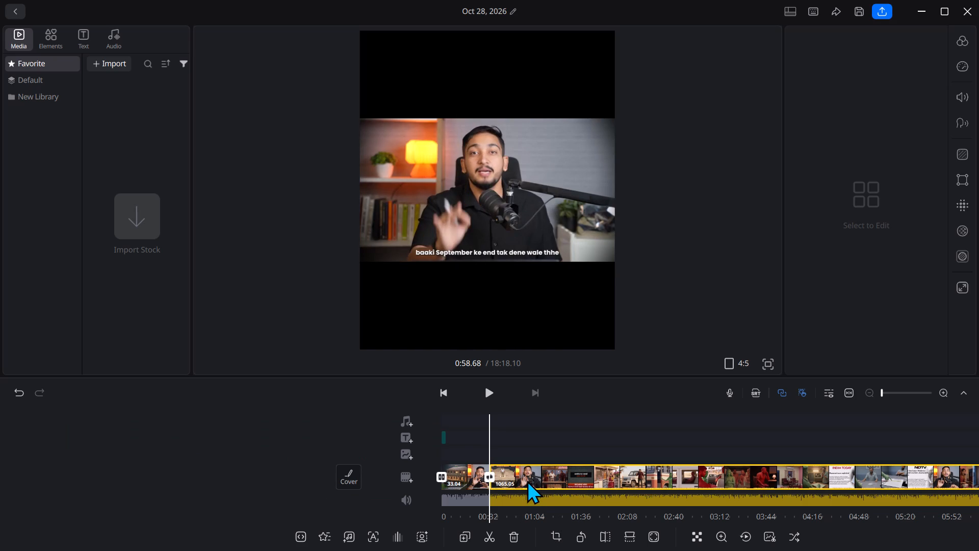
left_click(549, 397)
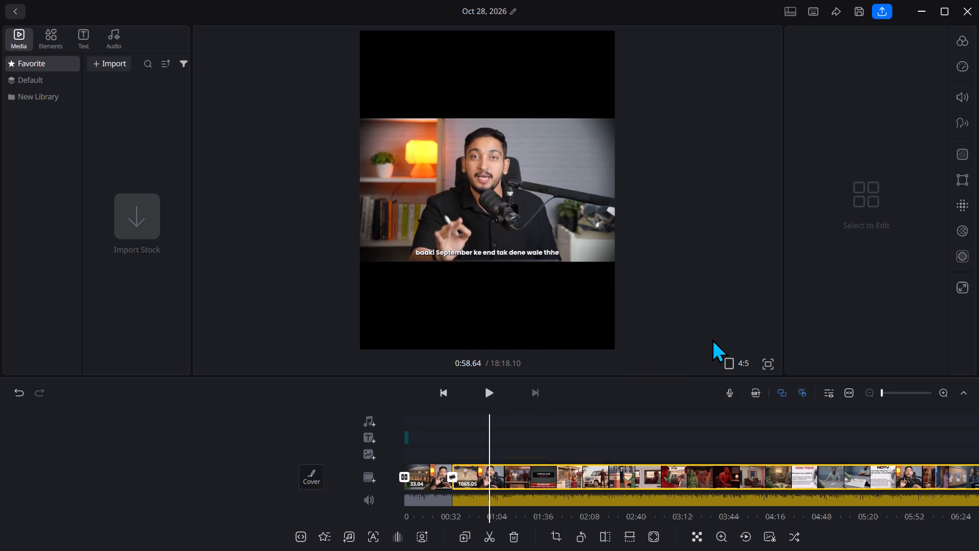
key("Right")
key("Right")
key("Right")
key("Right")
key("Right")
key("Right")
key("Right")
key("Right")
key("Right")
key("Right")
key("Right")
key("Right")
key("Right")
key("Right")
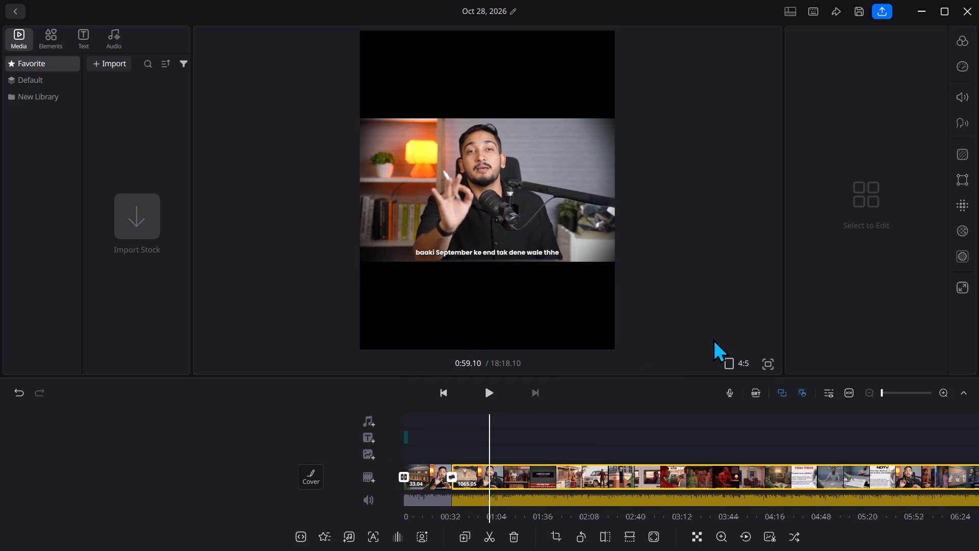
key("Right")
key("Right")
key("Right")
key("Right")
key("Right")
key("Right")
key("Right")
key("Right")
key("Right")
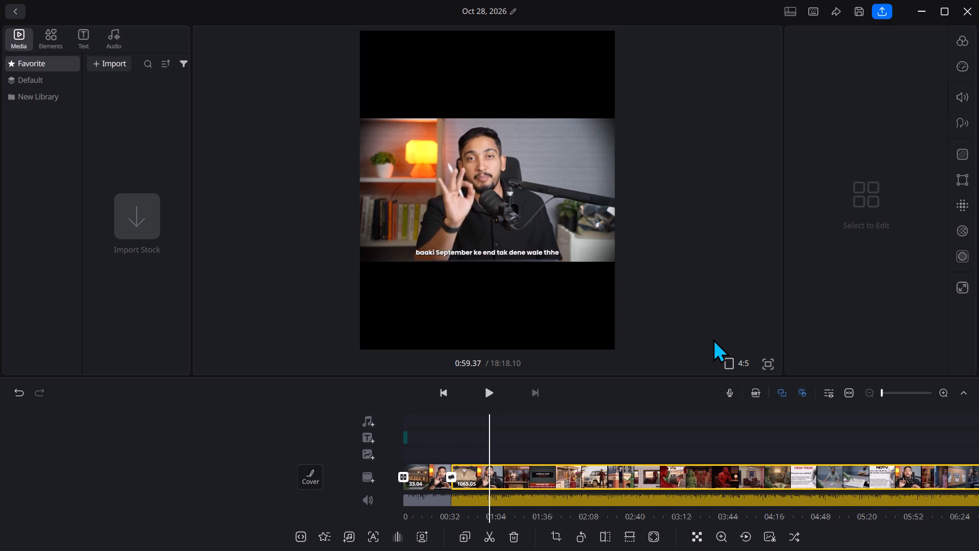
key("Right")
key("Right")
key("Right")
key("Right")
key("Right")
key("Right")
key("Right")
key("Right")
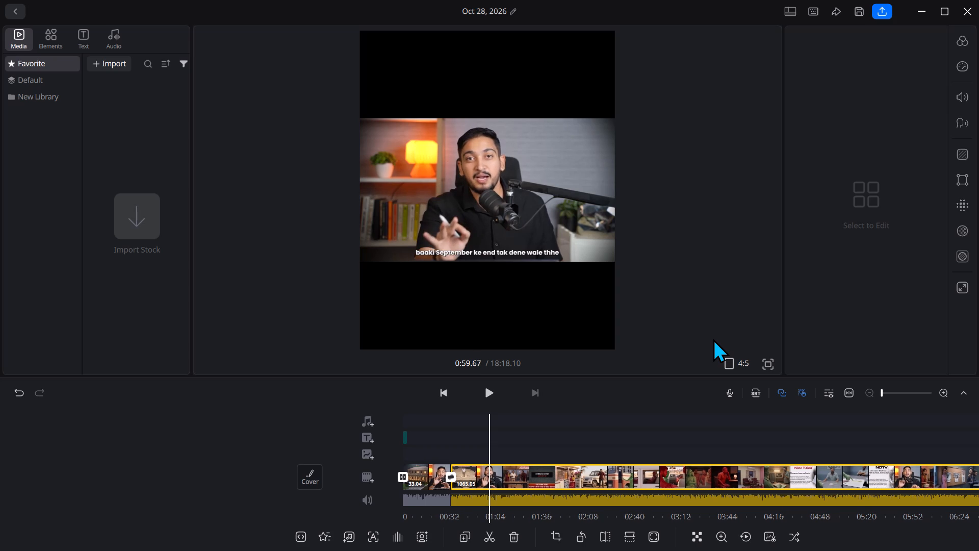
key("Right")
key("Right")
key("Right")
key("Right")
key("Right")
key("Right")
key("Right")
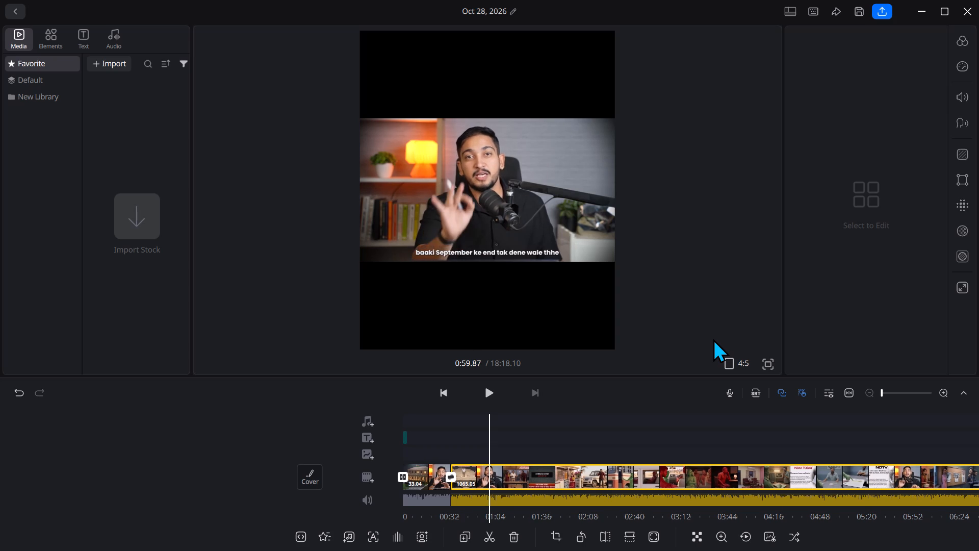
key("Right")
key("Right")
key("Right")
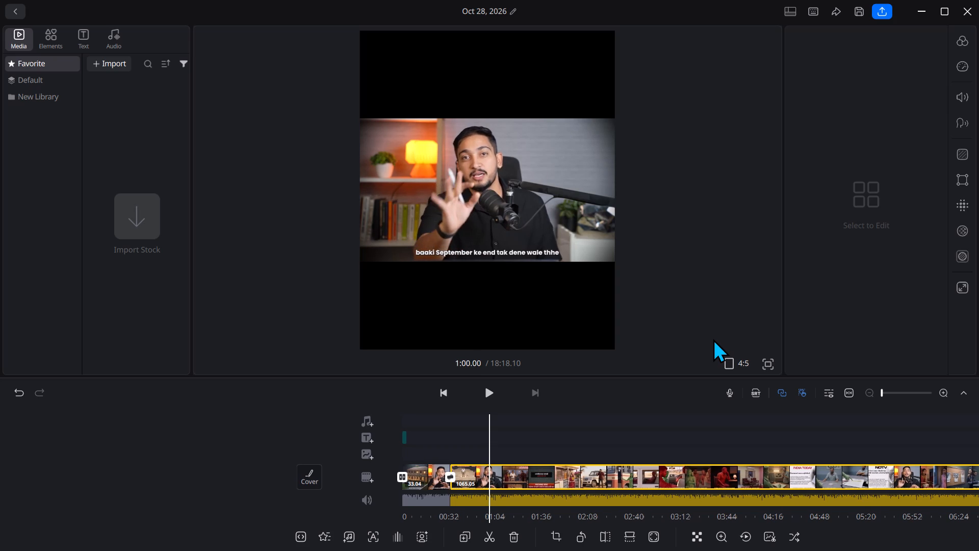
Split the main video clip at 1:00.00 and delete the remainder after the cut.
key("ctrl+b")
left_click(510, 470)
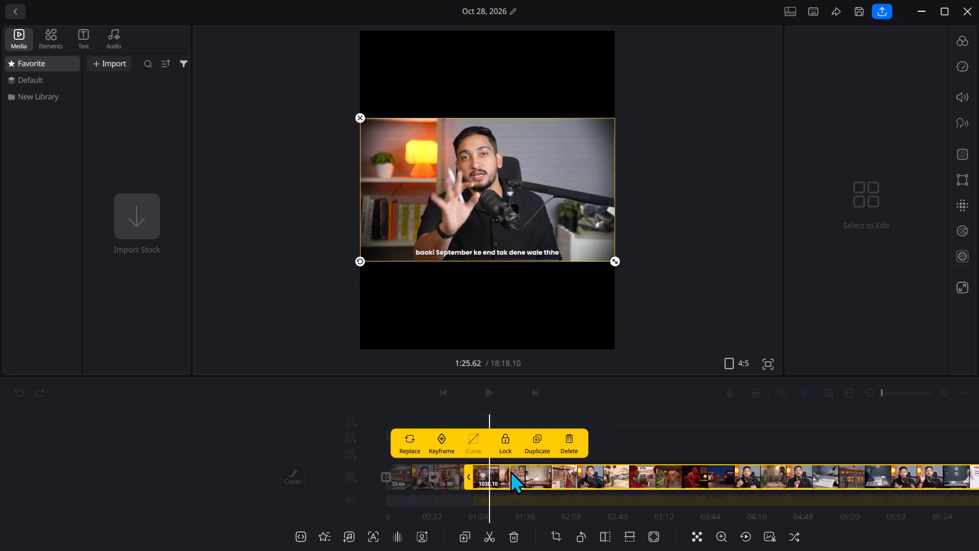
left_click(578, 446)
left_click(634, 389)
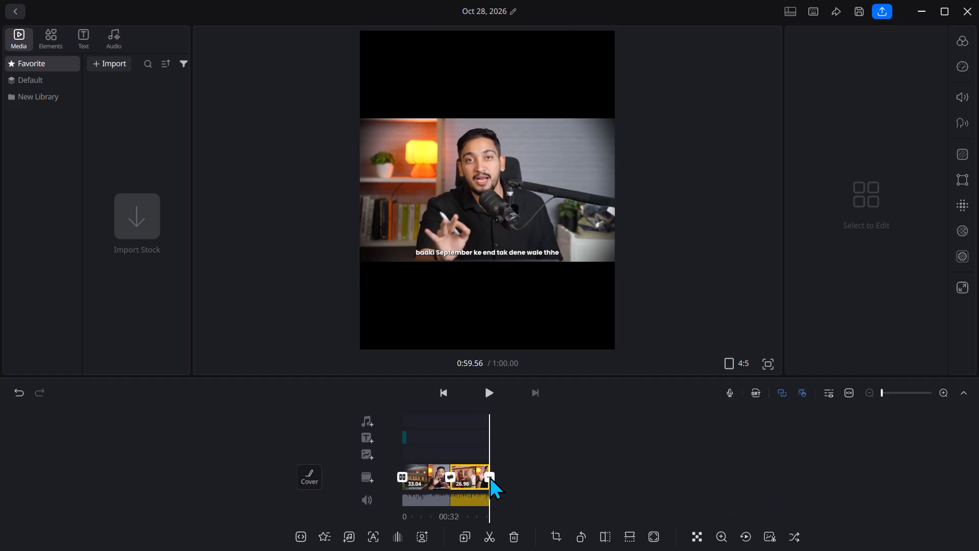
Apply the Black transition to the end of the last clip.
left_click(489, 476)
left_click(460, 431)
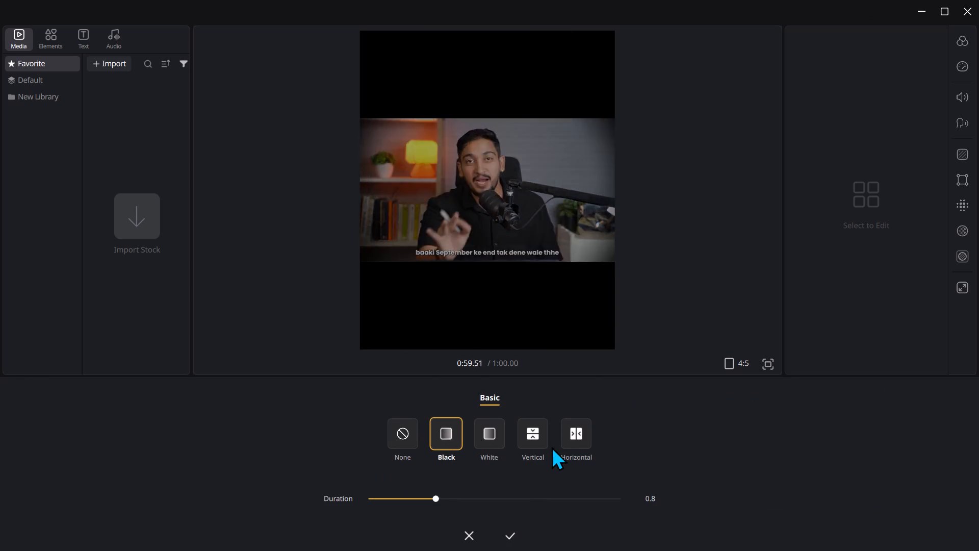
left_click(507, 534)
Return to the start of the timeline and play back the opening with the "PART 10" title.
left_click_drag(621, 453, 687, 453)
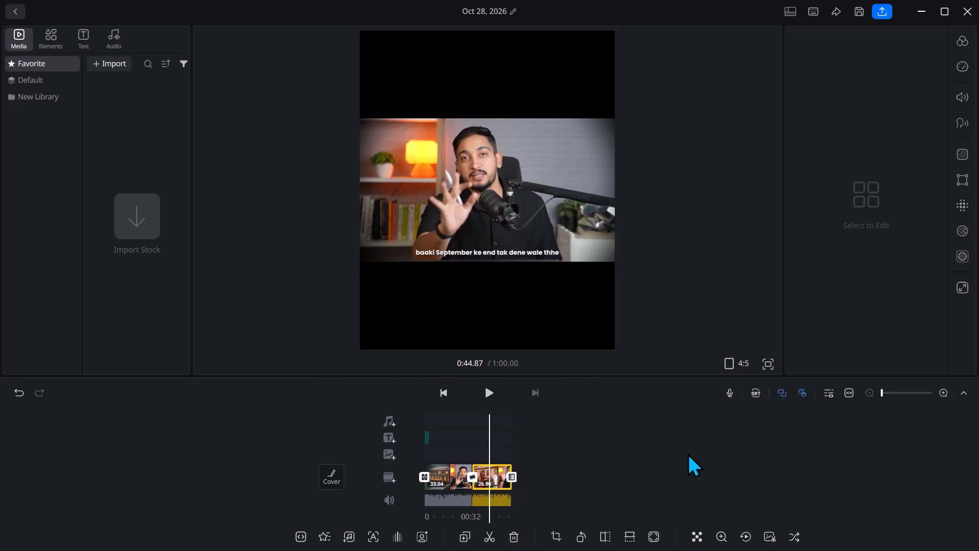
left_click_drag(687, 453, 753, 450)
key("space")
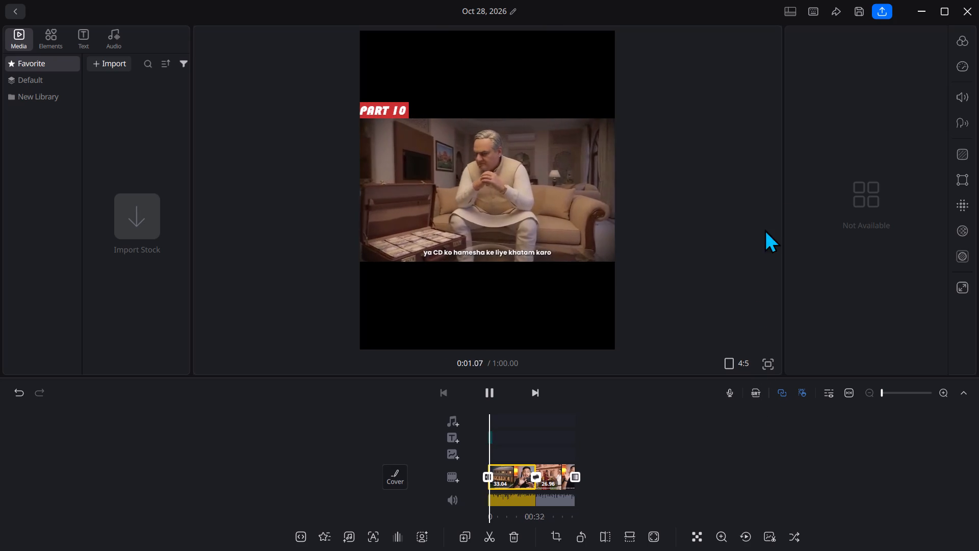
Export the one-minute video to the Downloads folder with Auto quality.
left_click(884, 8)
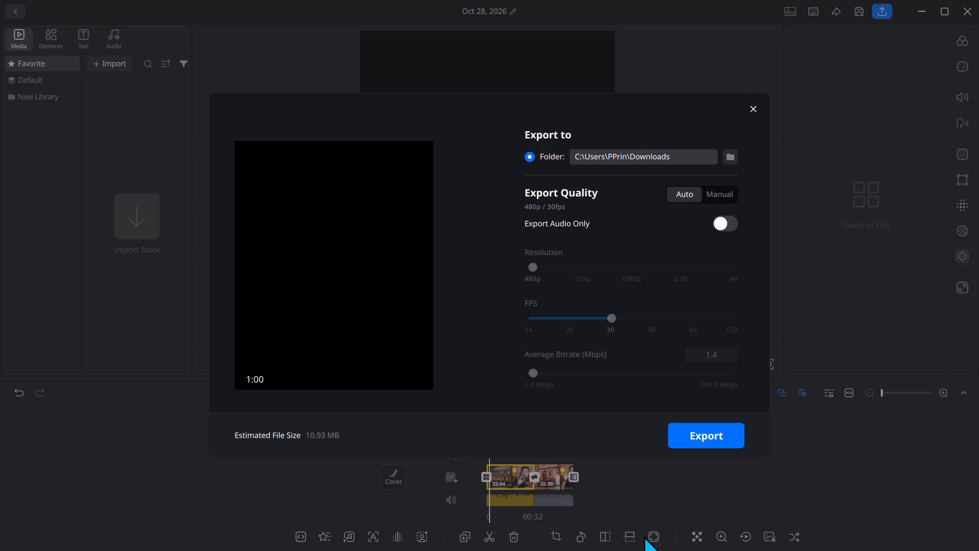
left_click(688, 441)
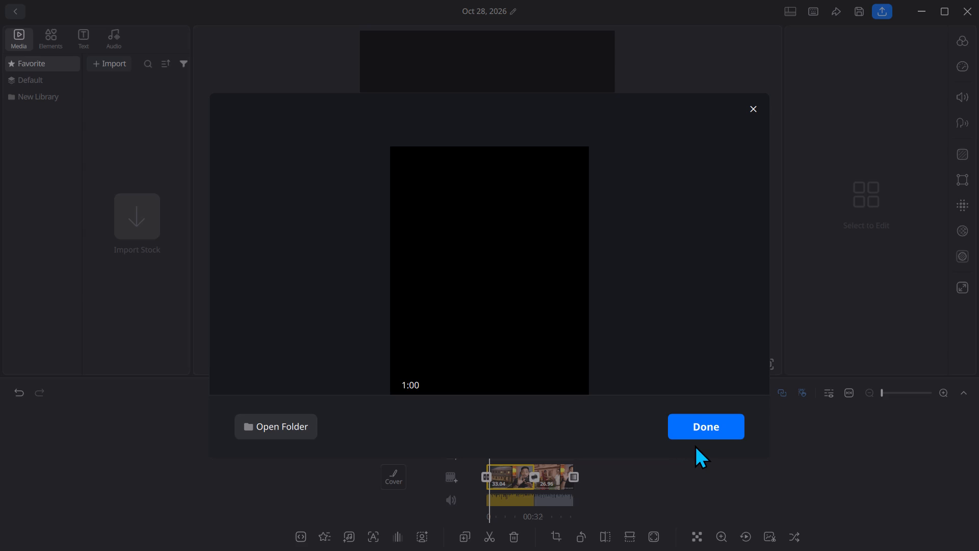
Open the export folder in File Explorer and rename the newly exported video, starting the name with "PART".
left_click(303, 427)
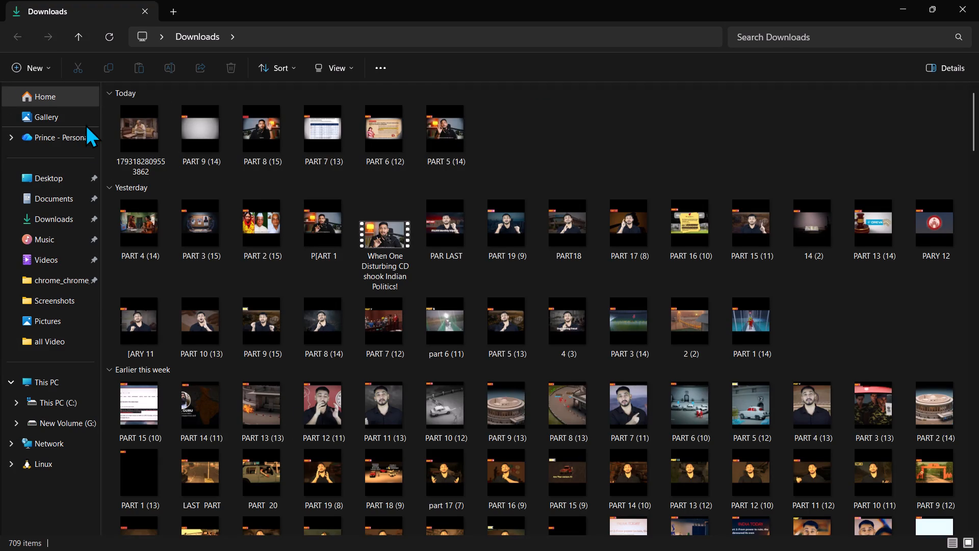
left_click(132, 145)
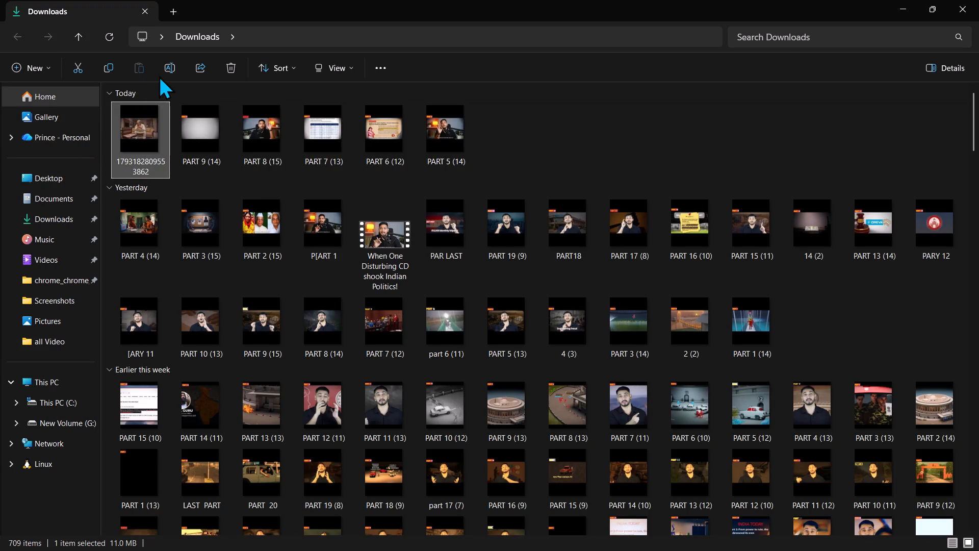
left_click(166, 64)
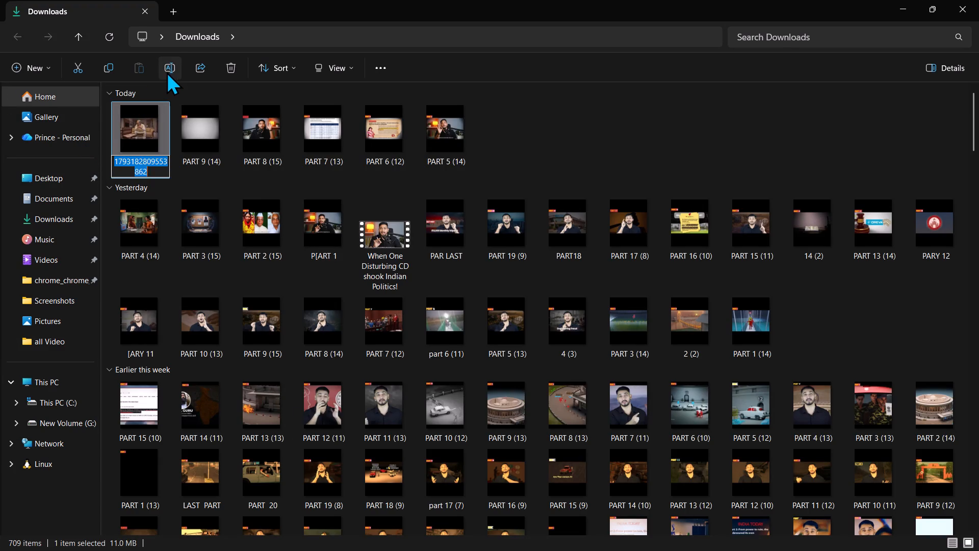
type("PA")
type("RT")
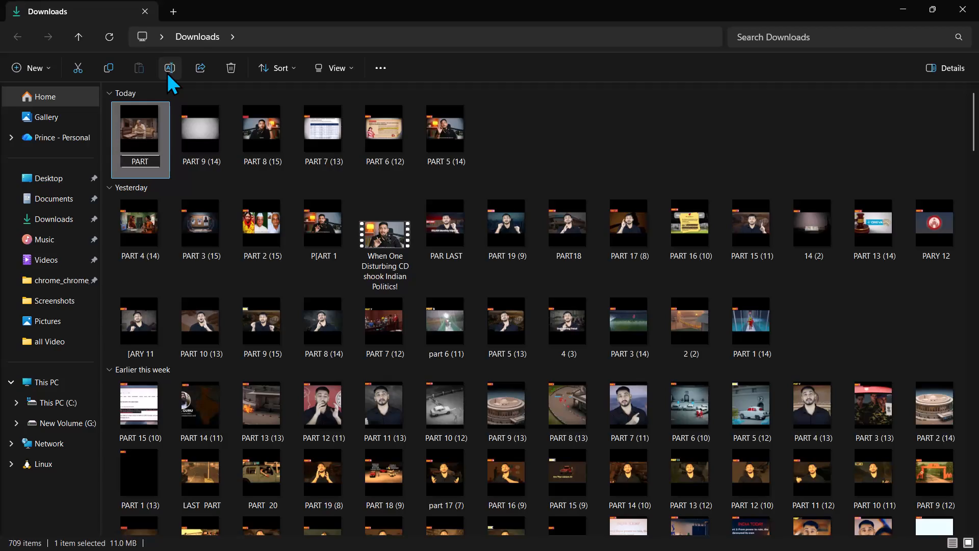
Rename the newly exported video in Downloads as "PART 10", accept the numbered name "PART 10 (14)", and close the folder window.
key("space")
type("10")
key("Return")
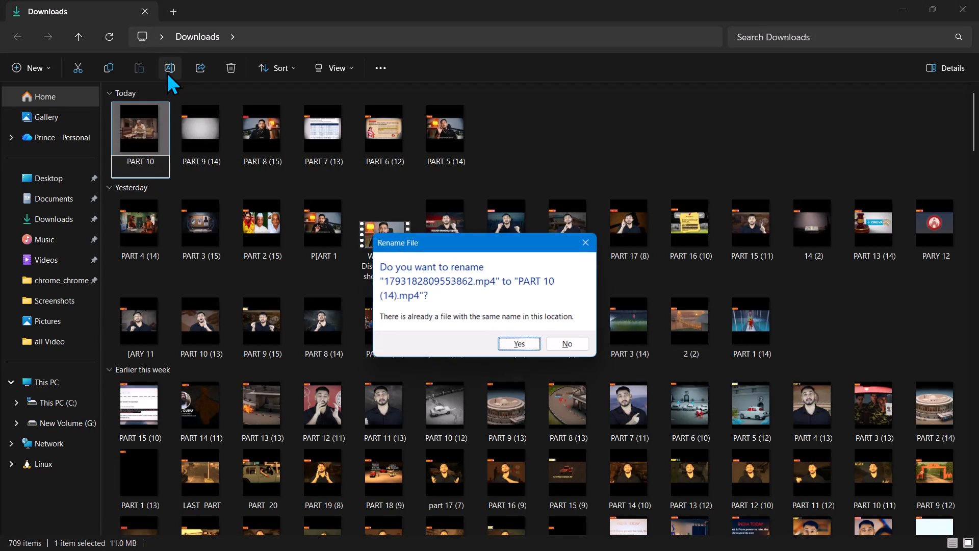
key("Return")
left_click(978, 0)
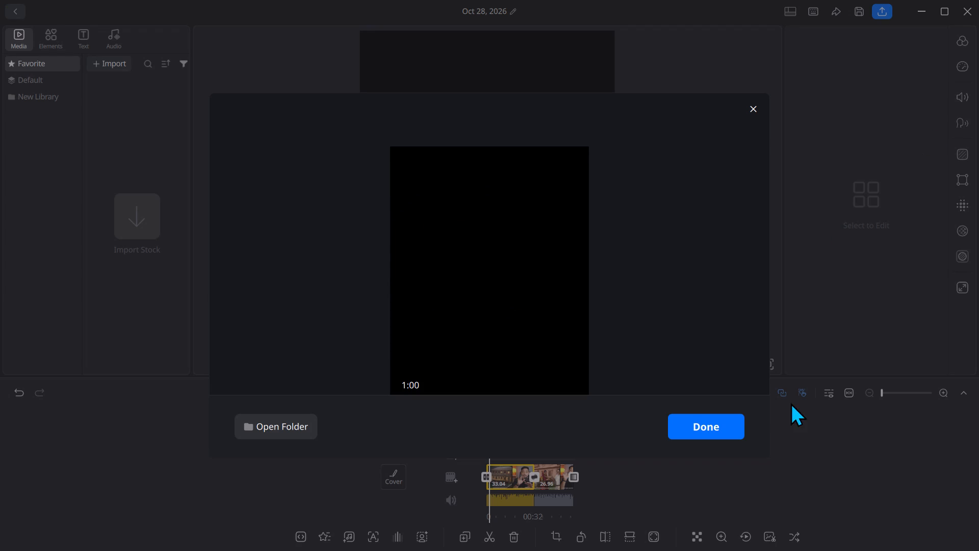
Dismiss the finished export in VN and undo the removal of the footage after the one-minute mark.
left_click(701, 425)
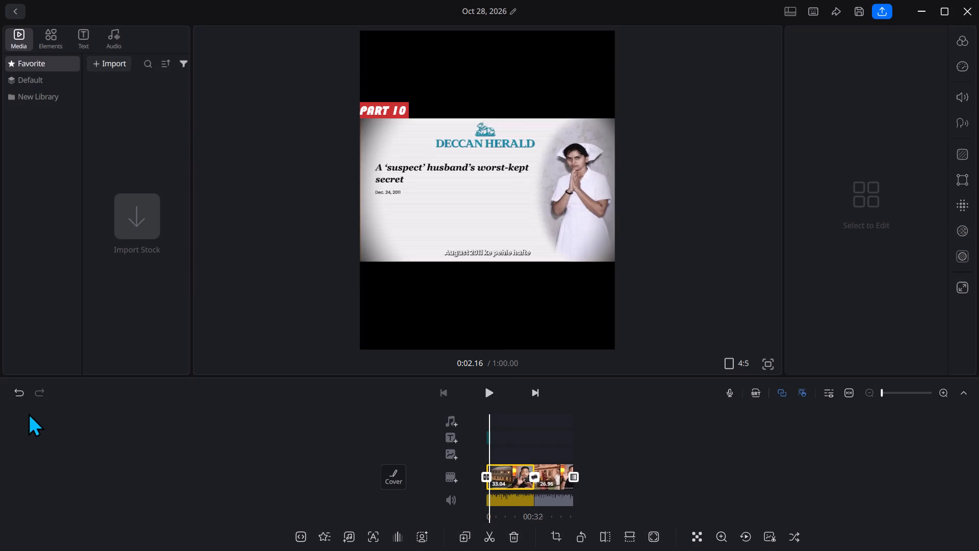
left_click(5, 390)
left_click(16, 390)
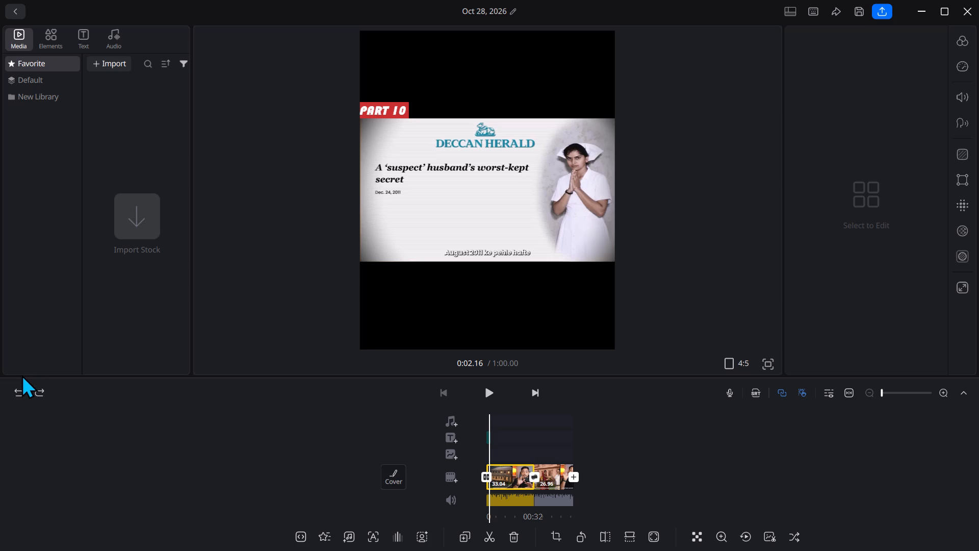
left_click(24, 382)
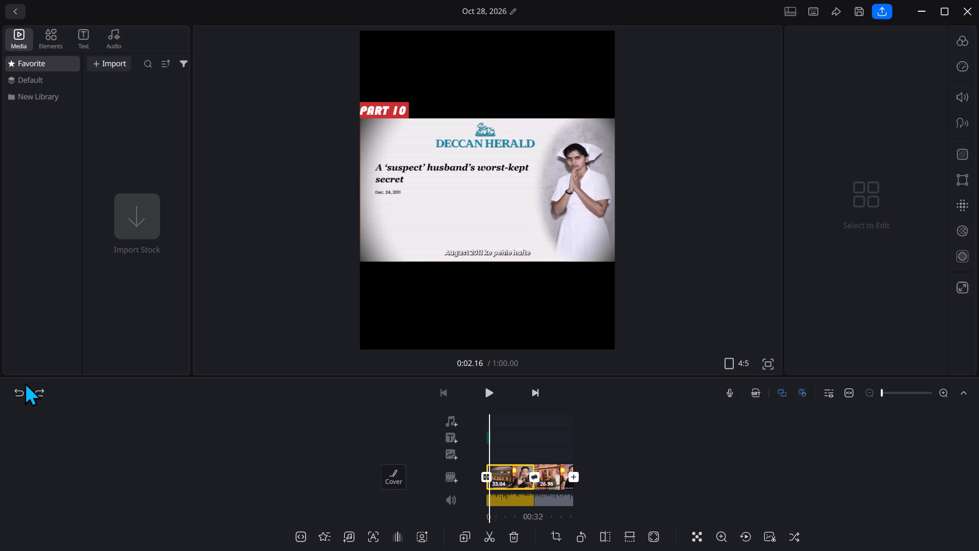
left_click(19, 392)
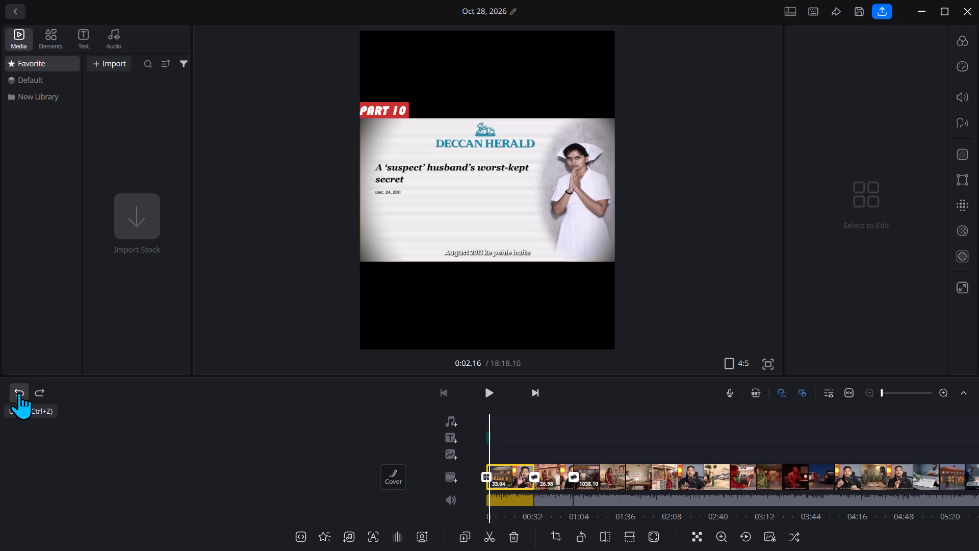
Delete the two exported part 10 clips, 26.96 s and 33.04 s long, from the start of the timeline.
left_click(556, 483)
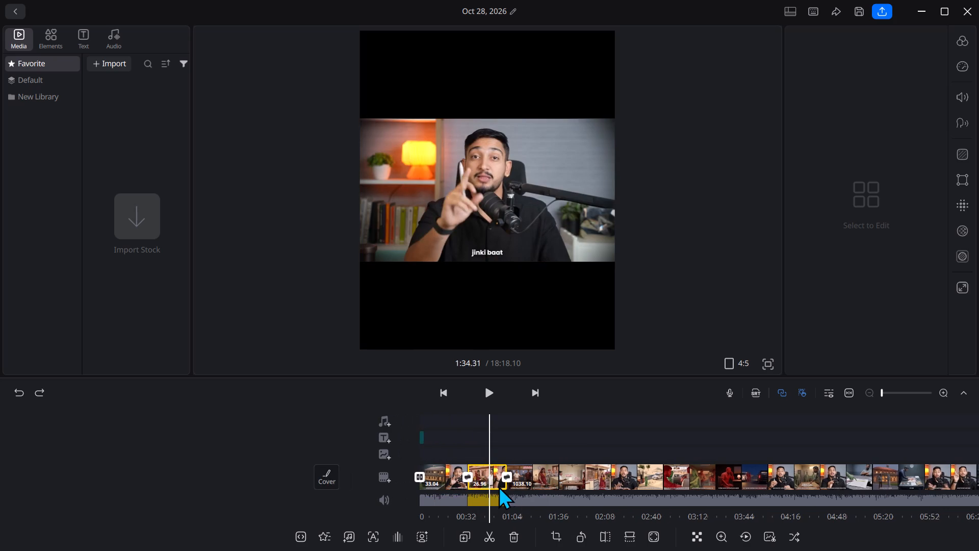
left_click(494, 483)
left_click(563, 443)
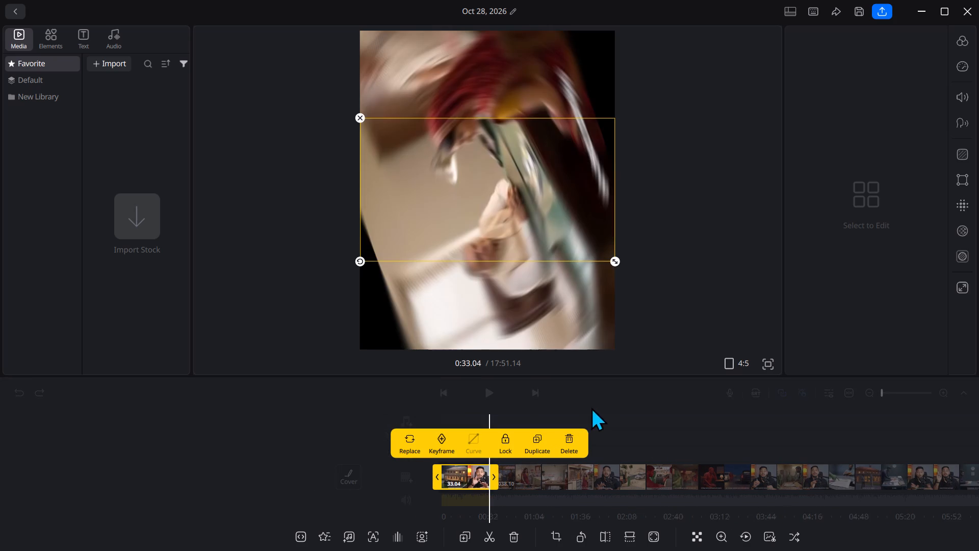
left_click(578, 452)
left_click(623, 402)
Add a title at the start of the timeline with the text "PART 11".
left_click_drag(536, 437, 621, 439)
left_click(448, 438)
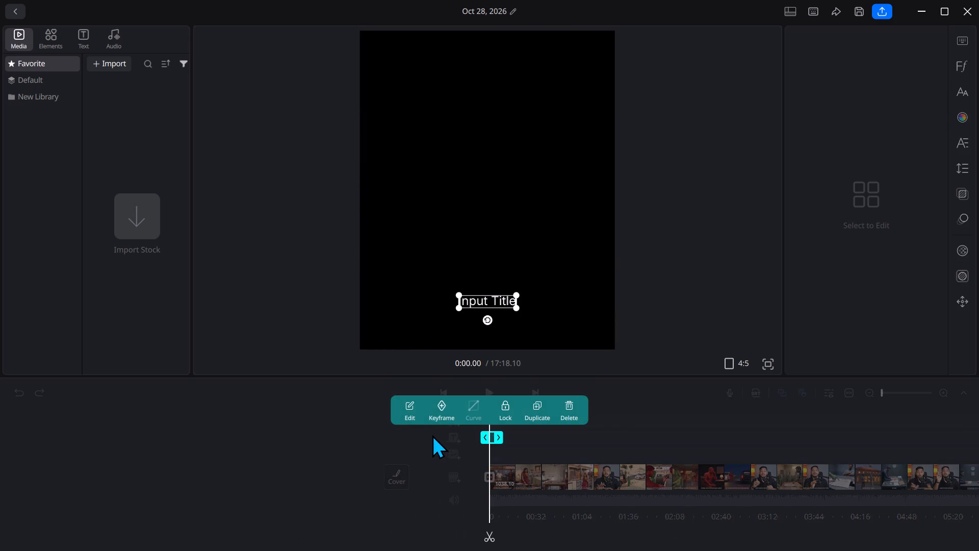
left_click(404, 409)
left_click(814, 99)
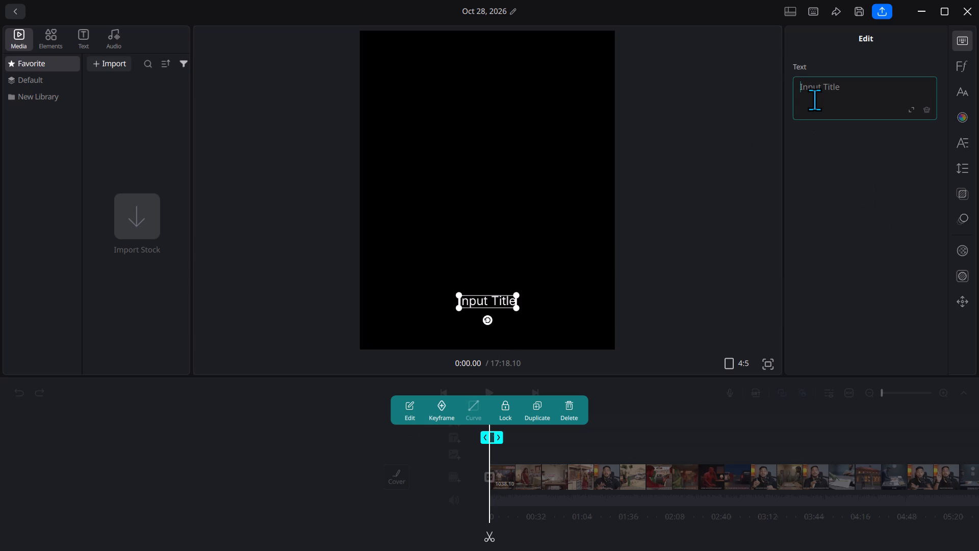
left_click(814, 99)
type("PART 11")
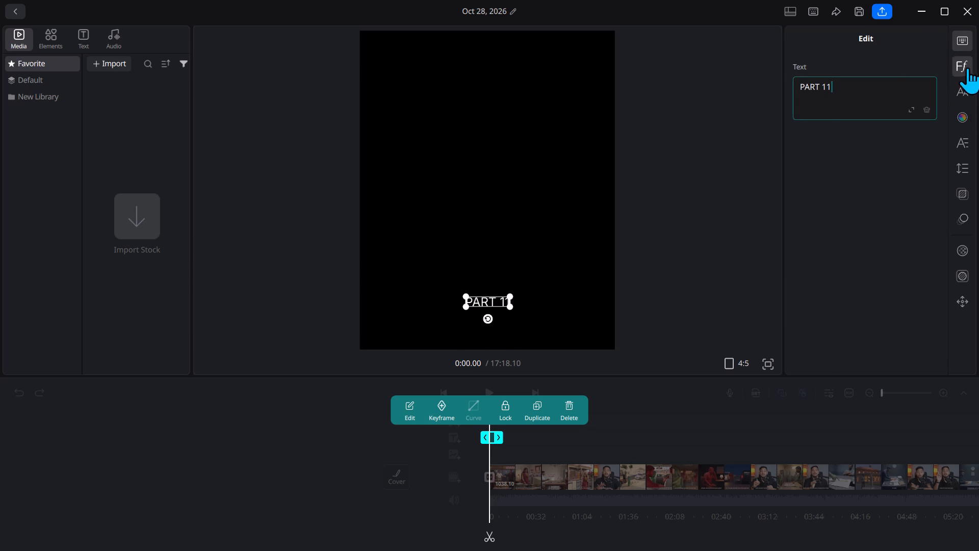
Set the "PART 11" title's font to Bauhaus 93 and apply the white-on-red colour style.
left_click(966, 68)
left_click(821, 209)
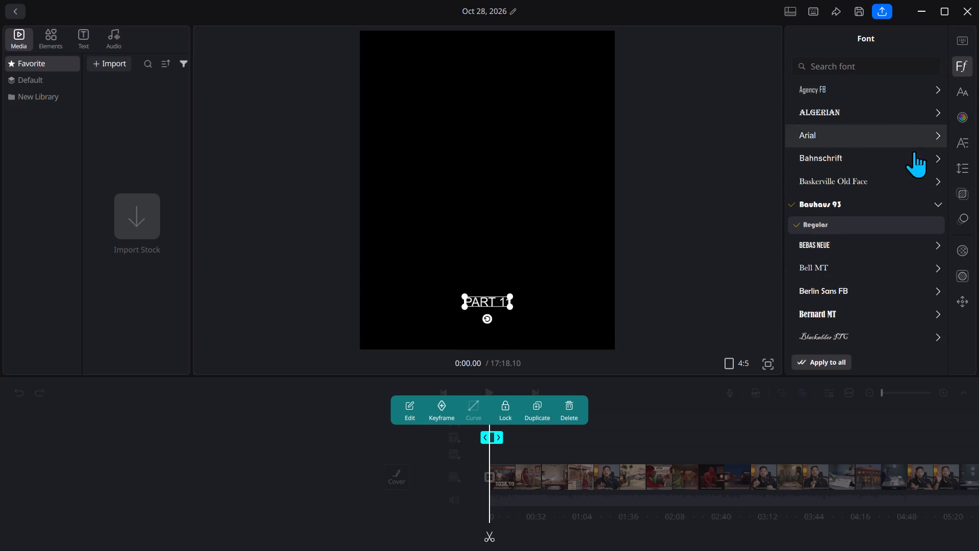
left_click(966, 122)
left_click(957, 88)
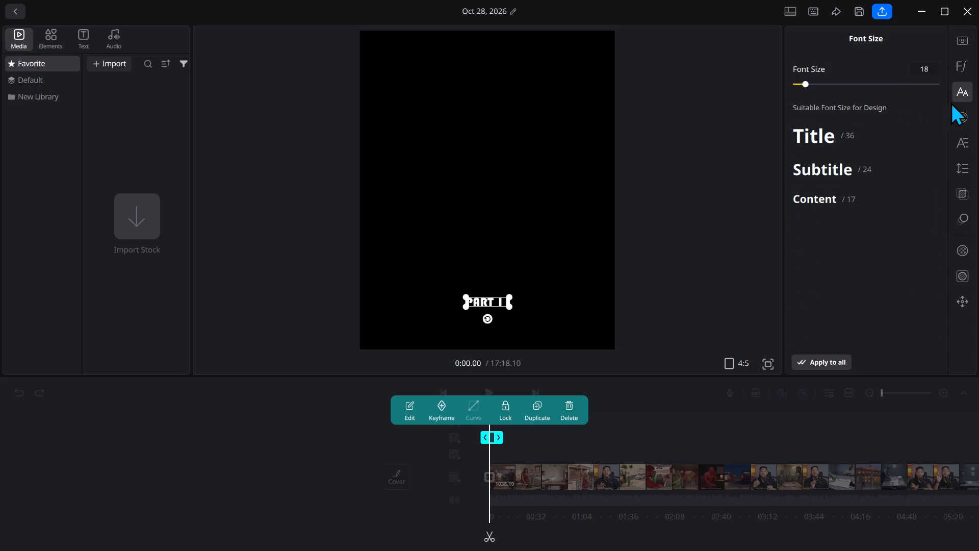
left_click(965, 120)
left_click(857, 115)
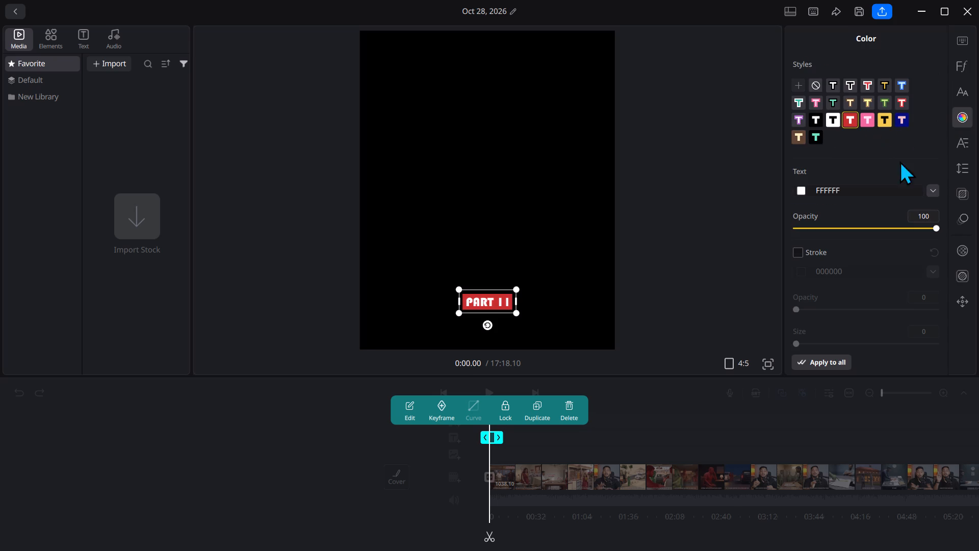
Apply the second of the two "Active" caption animations to the "PART 11" title.
left_click(961, 215)
left_click(865, 182)
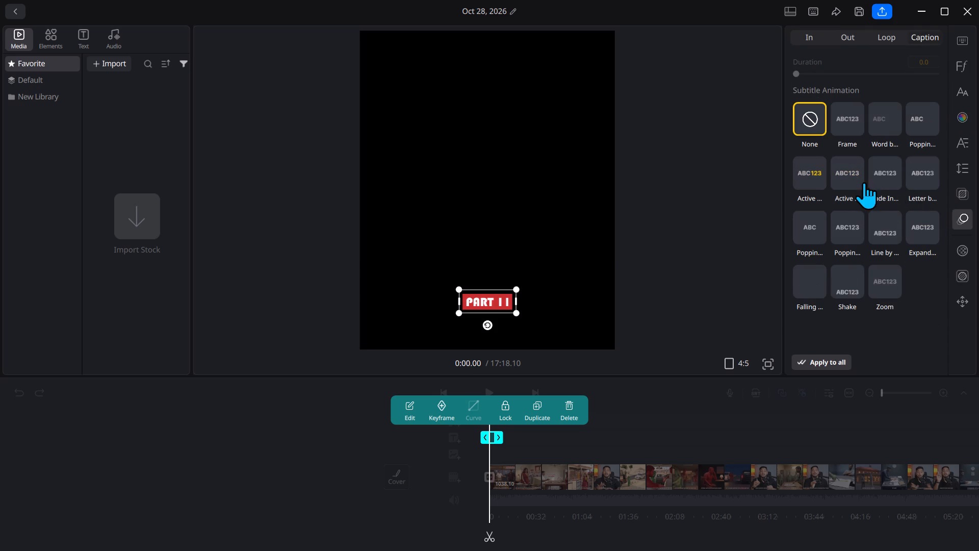
left_click(859, 182)
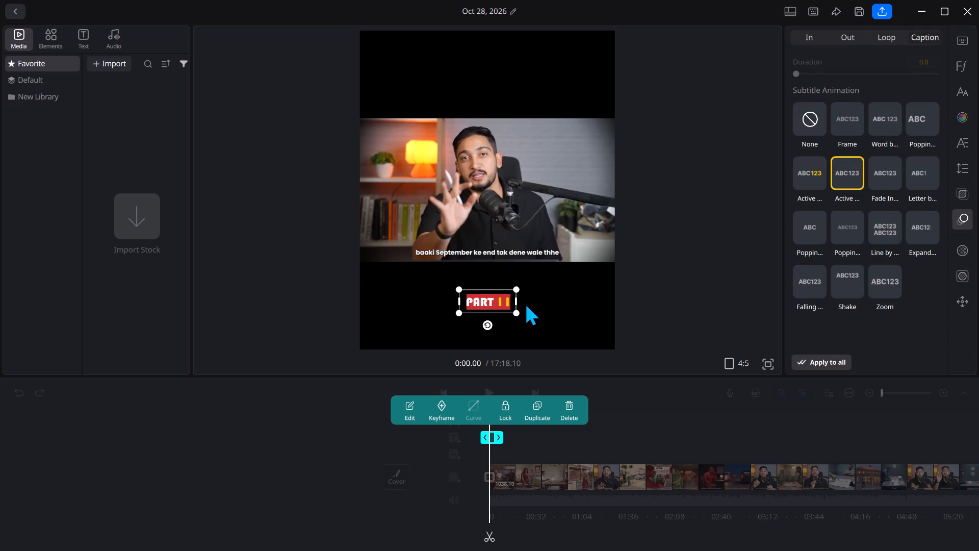
Make the "PART 11" title bold and italic.
left_click(969, 173)
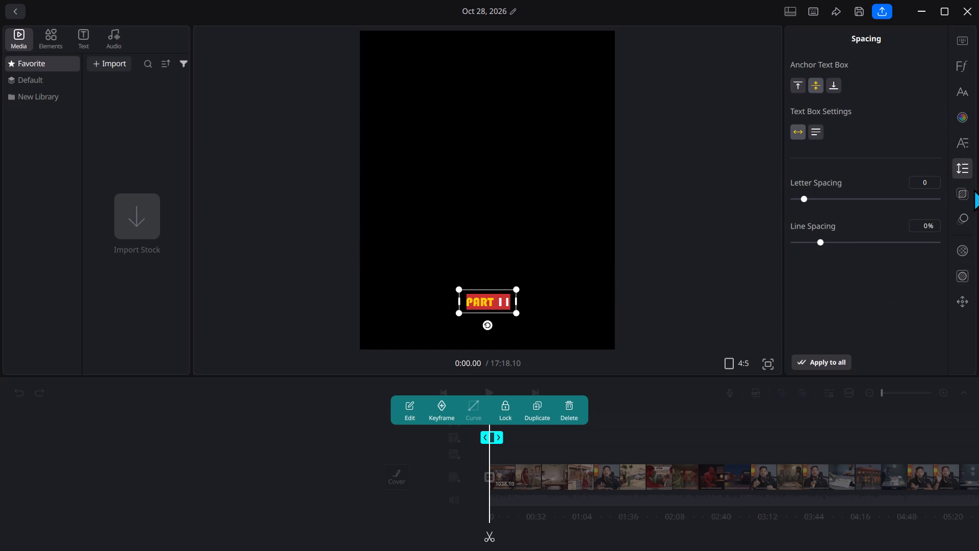
left_click(956, 134)
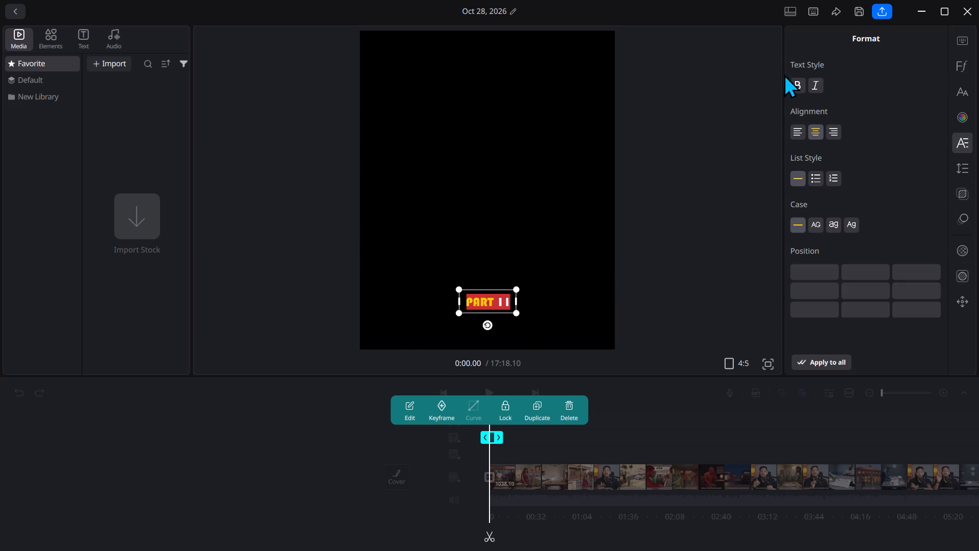
left_click(795, 82)
left_click(818, 82)
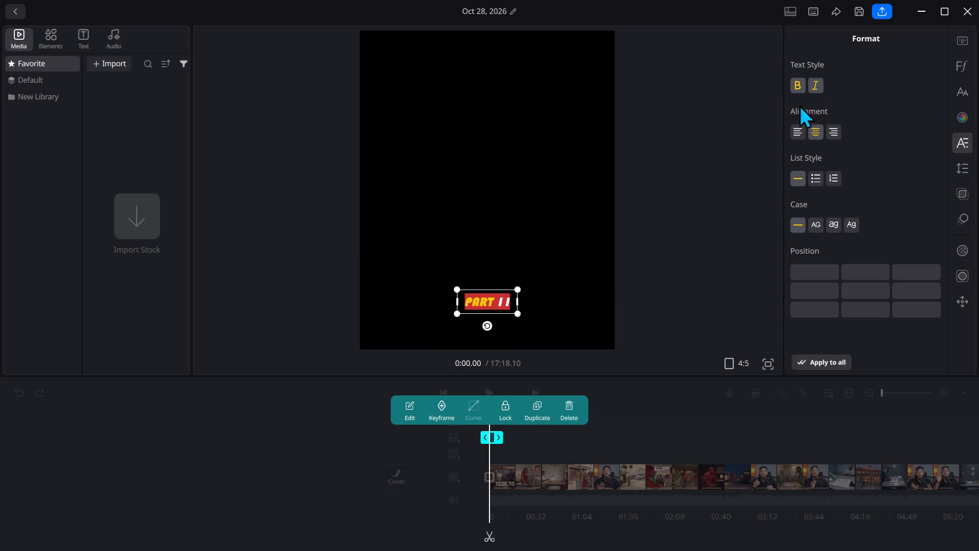
Move the "PART 11" title to the left edge of the frame, just above the video picture, and preview it.
key("space")
key("space")
key("space")
key("space")
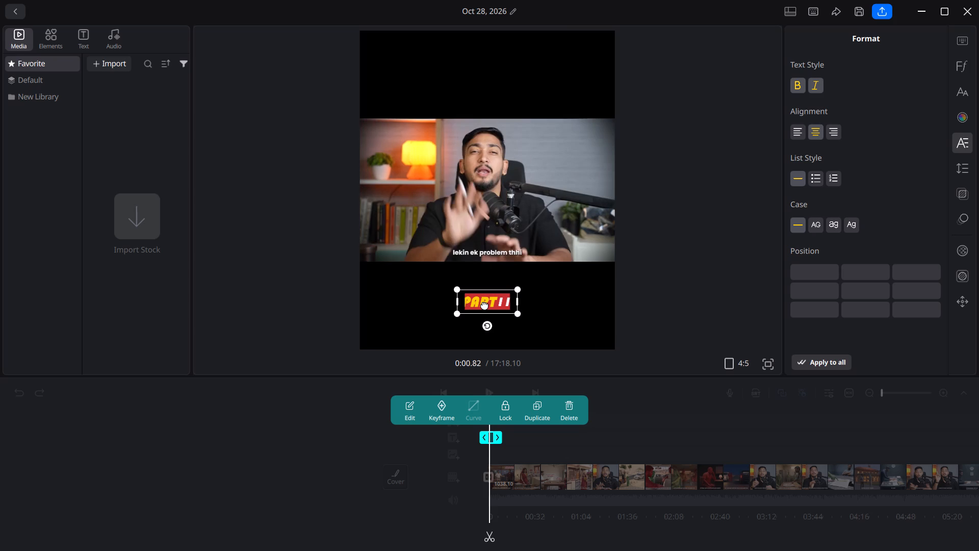
left_click_drag(485, 305, 379, 108)
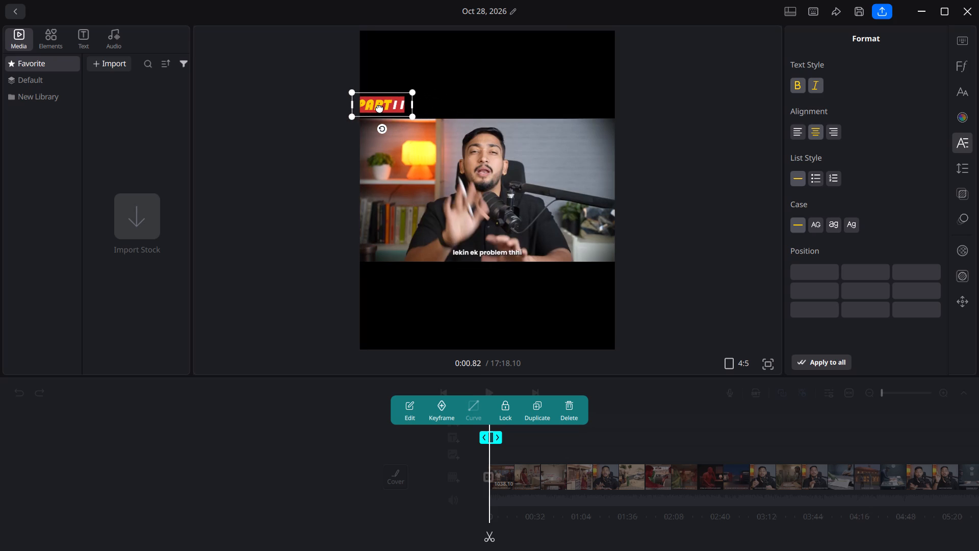
left_click_drag(379, 108, 380, 112)
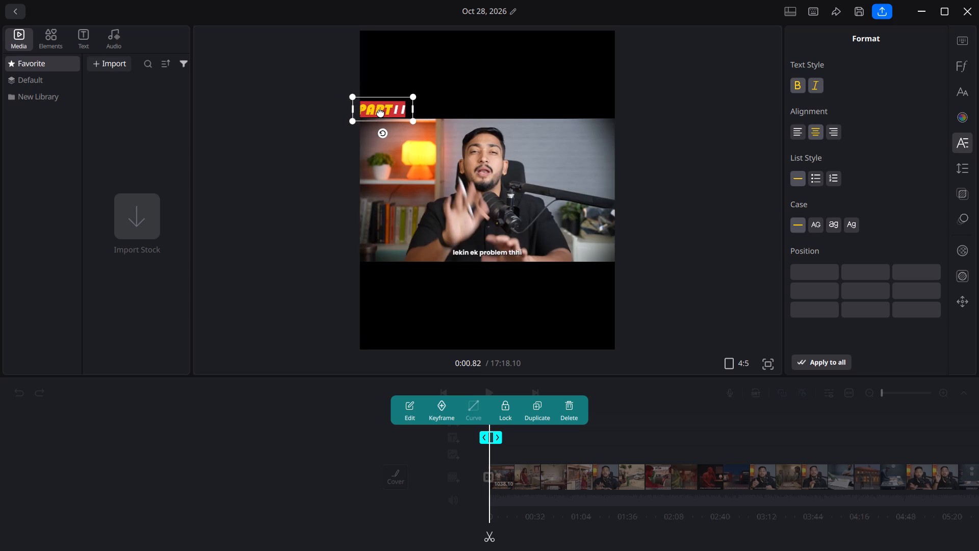
left_click_drag(380, 112, 382, 113)
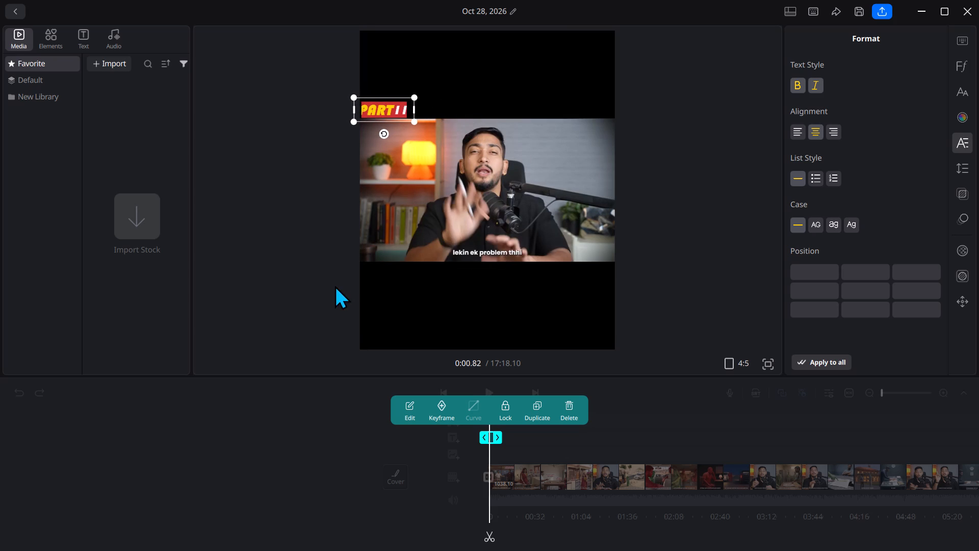
key("space")
key("space")
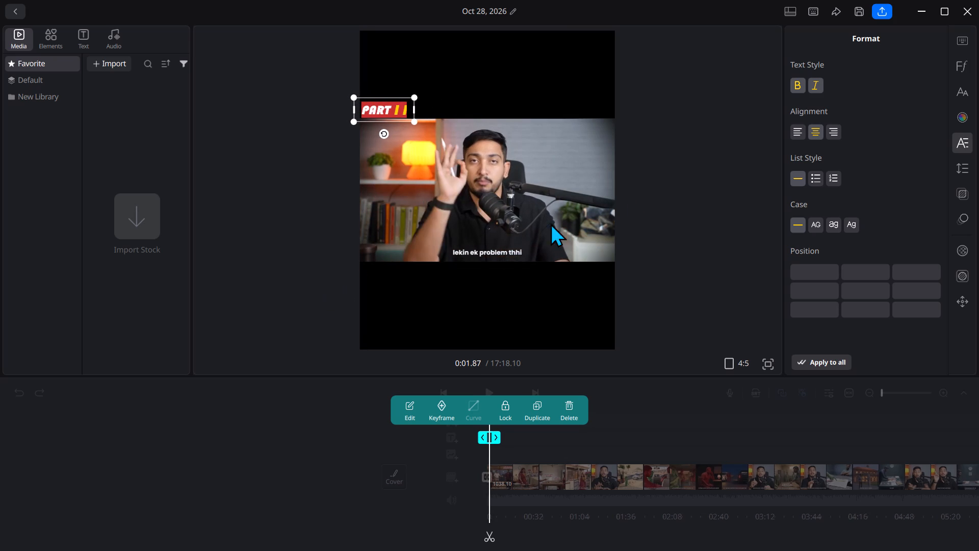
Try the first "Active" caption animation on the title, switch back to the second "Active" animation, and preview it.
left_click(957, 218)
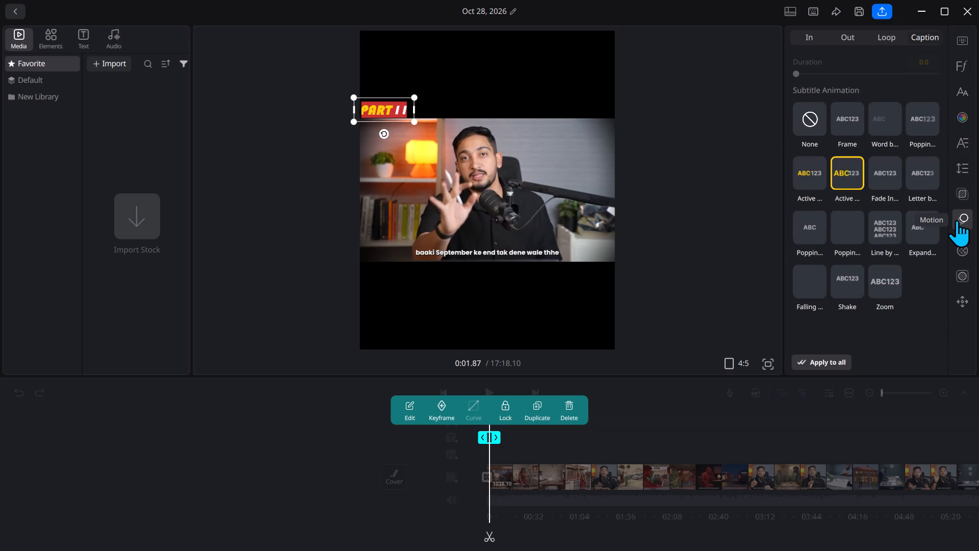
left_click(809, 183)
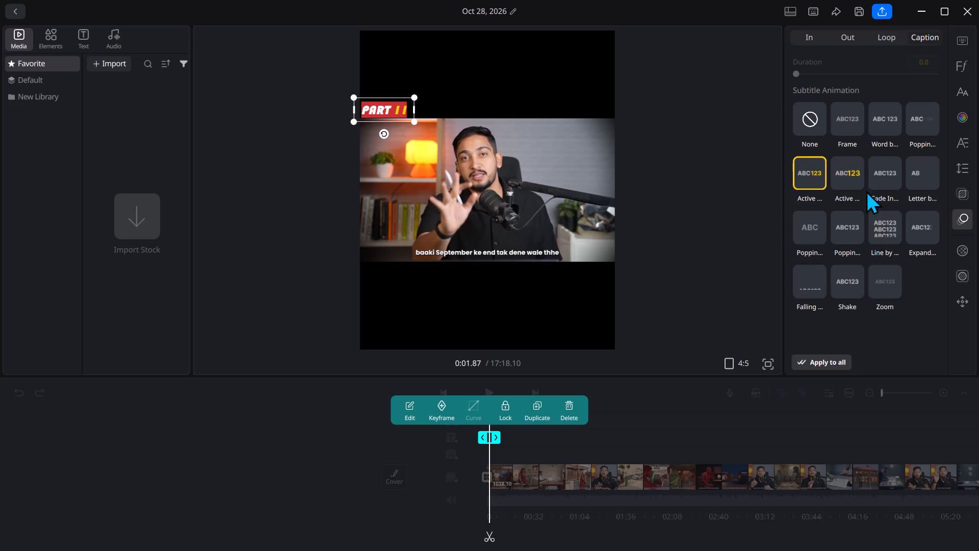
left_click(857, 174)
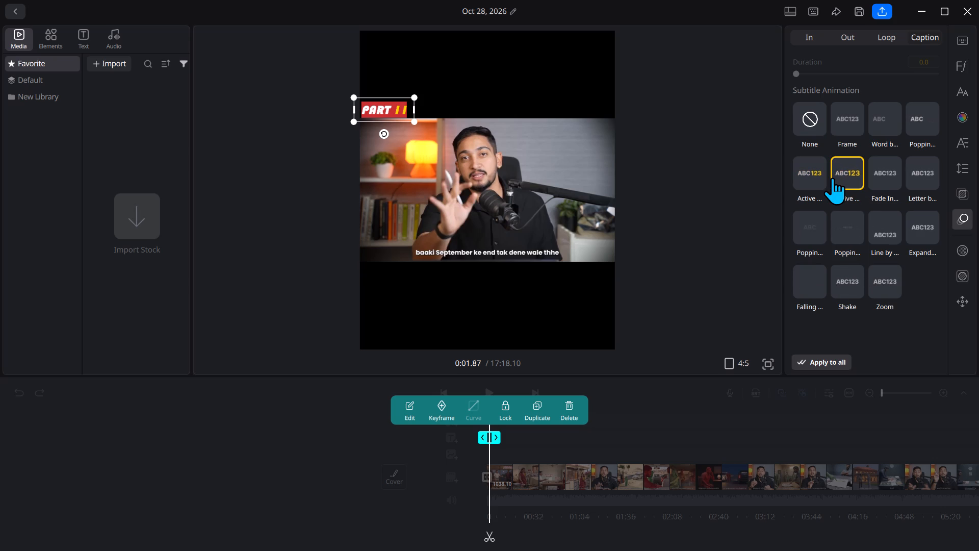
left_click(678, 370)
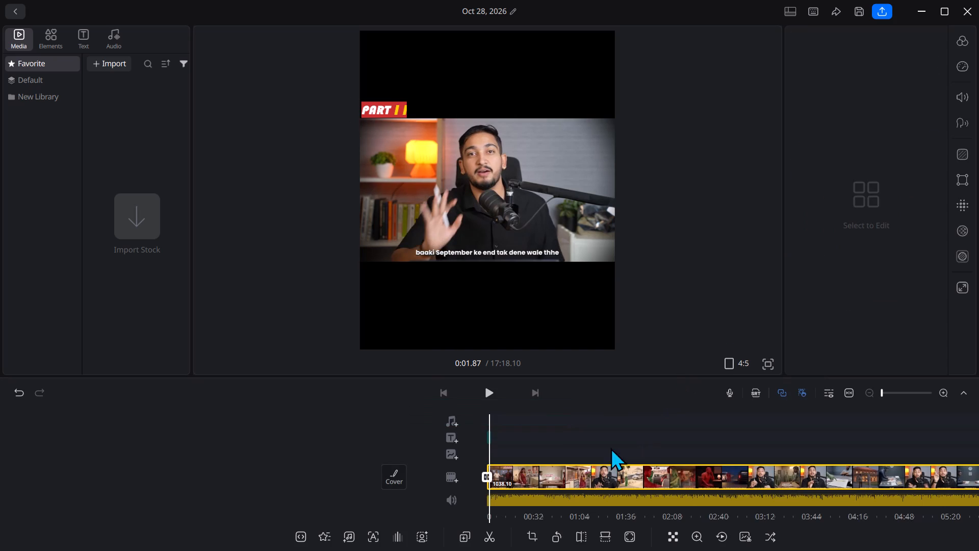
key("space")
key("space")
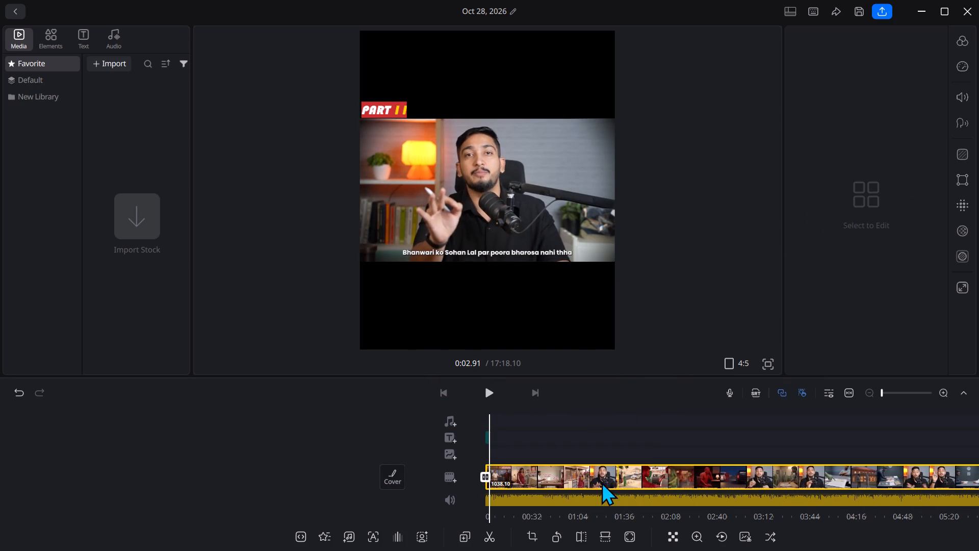
Split the main video clip at about 31.32 s.
left_click(520, 477)
left_click(519, 475)
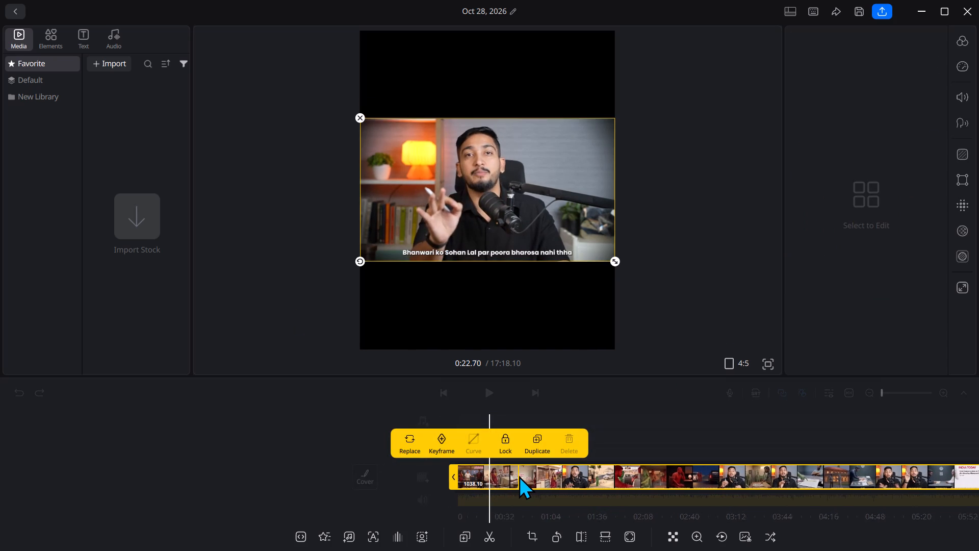
left_click(519, 475)
left_click(479, 487)
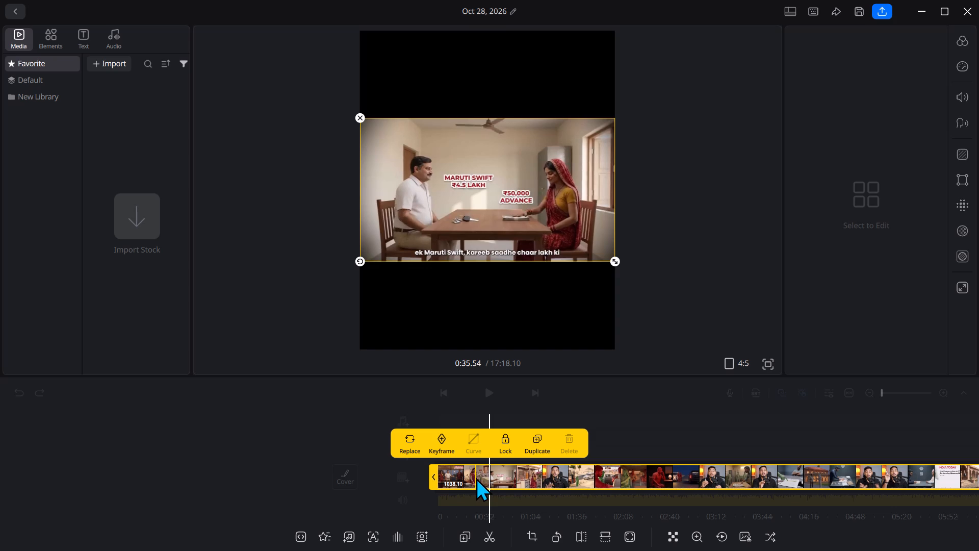
left_click(483, 479)
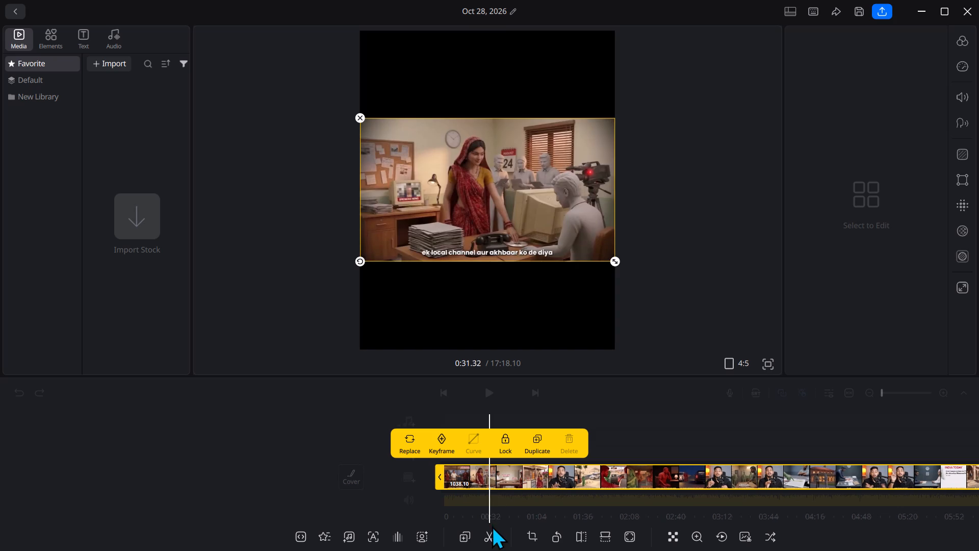
left_click(486, 533)
left_click(343, 443)
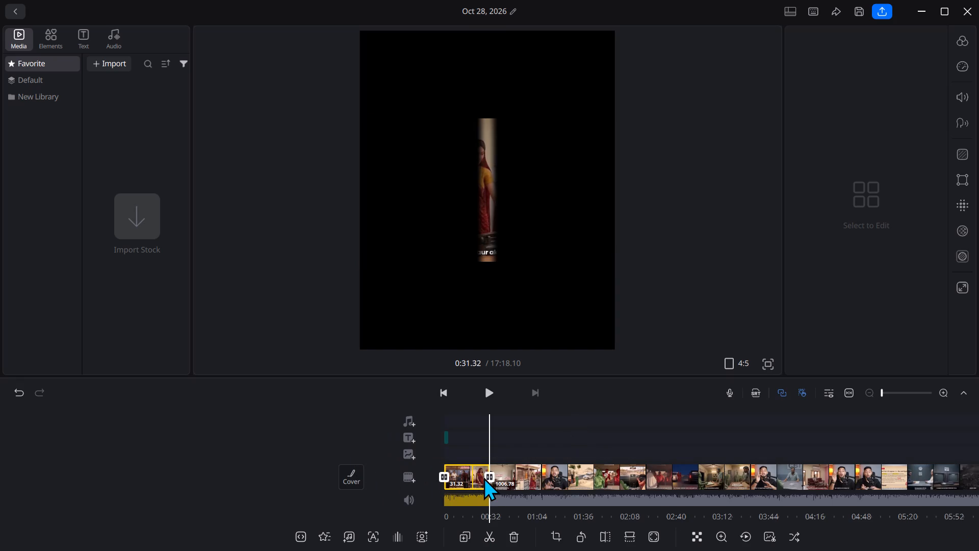
Apply the Rotate 1 transition with a 0.8 duration at the cut between the two clips.
left_click(492, 476)
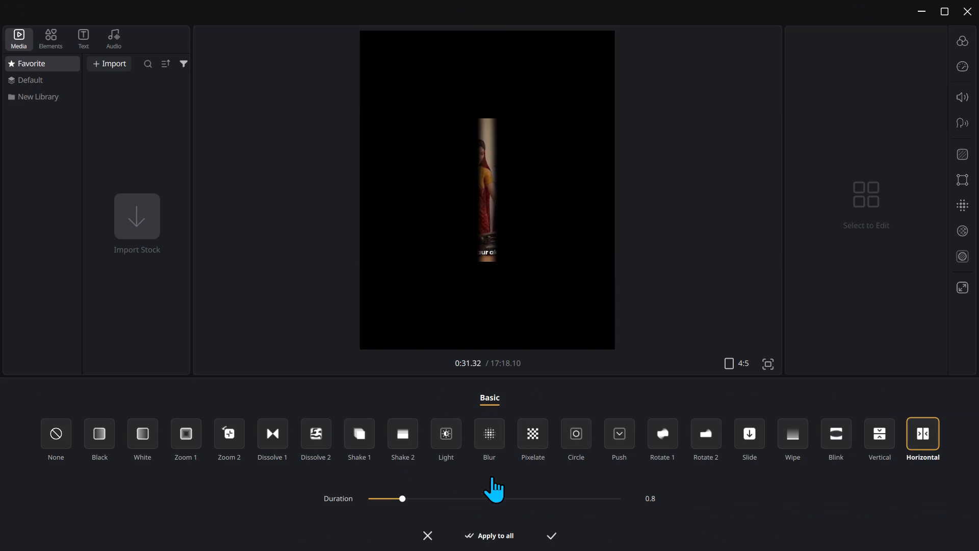
left_click(668, 431)
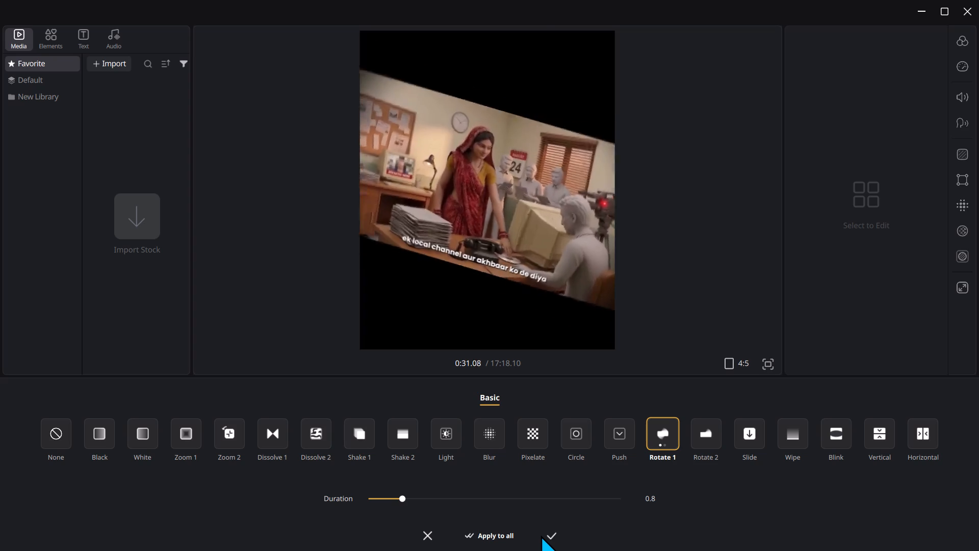
left_click(554, 525)
left_click(550, 530)
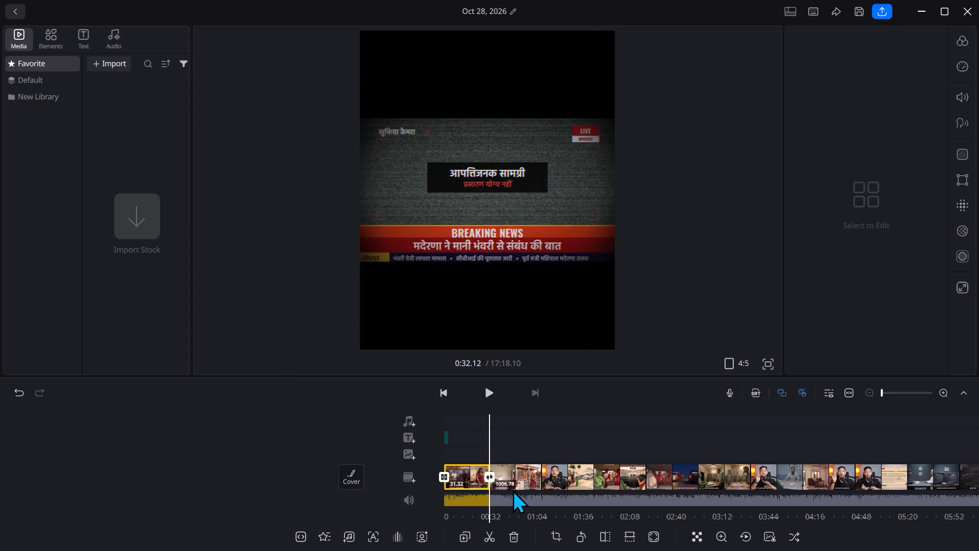
Split the remaining long clip at about 1:00.88.
left_click(514, 485)
left_click(496, 472)
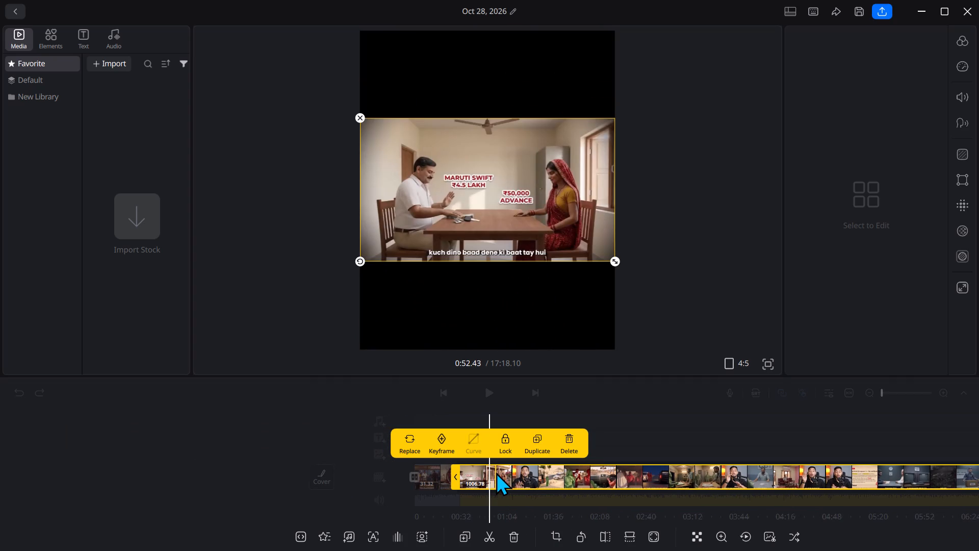
left_click(496, 472)
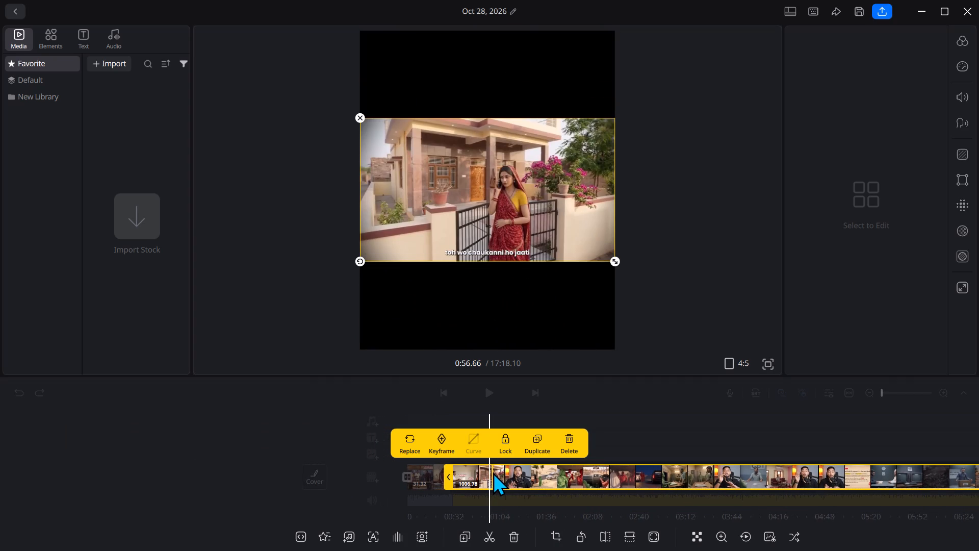
left_click(493, 472)
left_click(493, 472)
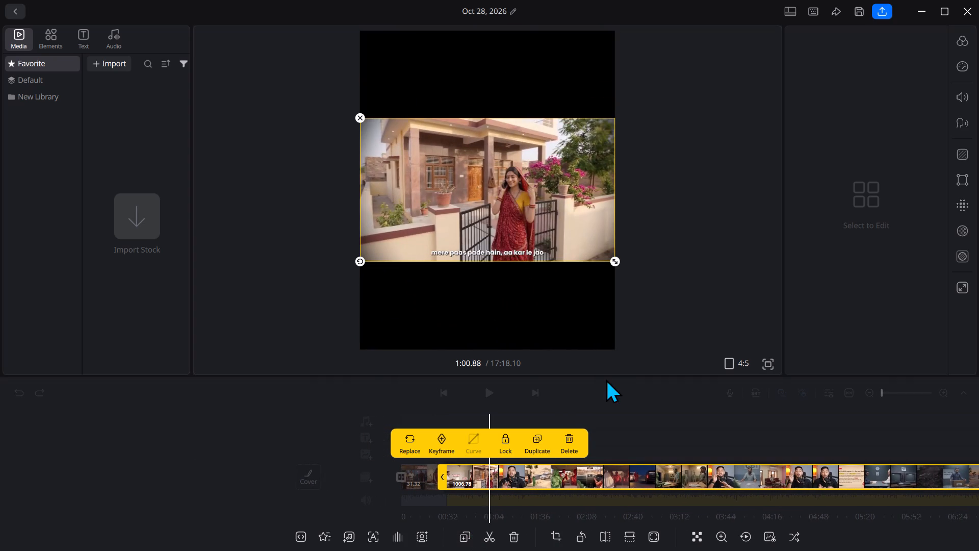
left_click(612, 369)
left_click(488, 531)
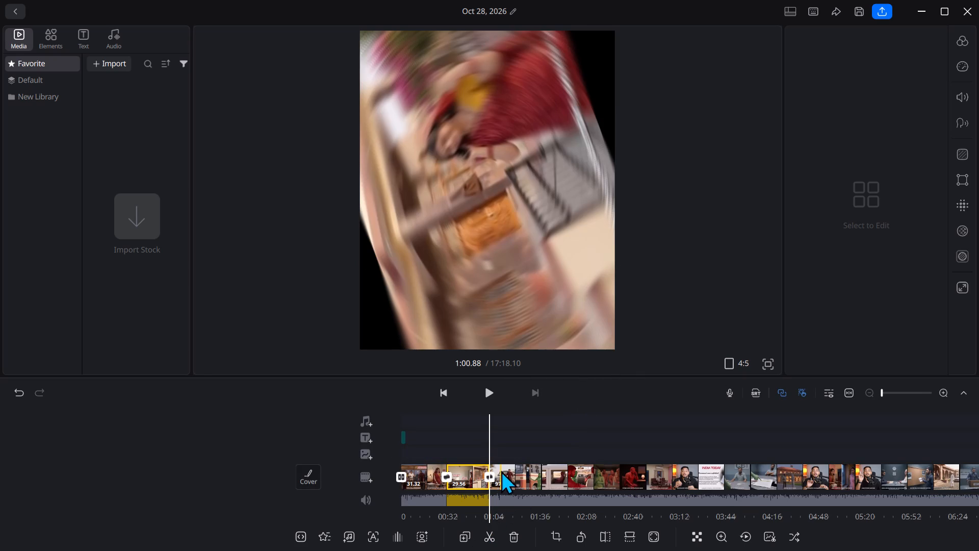
Delete the long remainder of the video after the 1:00.88 cut.
left_click(507, 483)
left_click(565, 443)
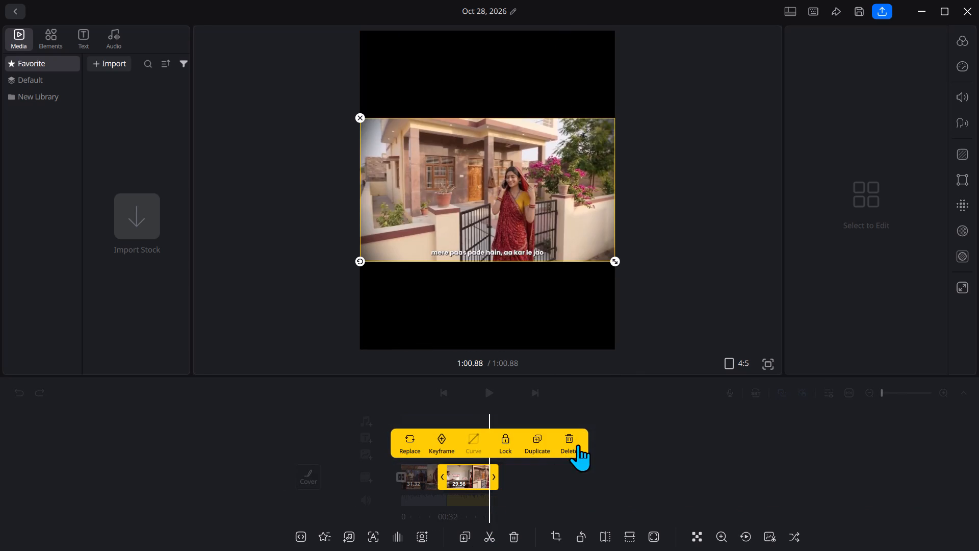
left_click(525, 486)
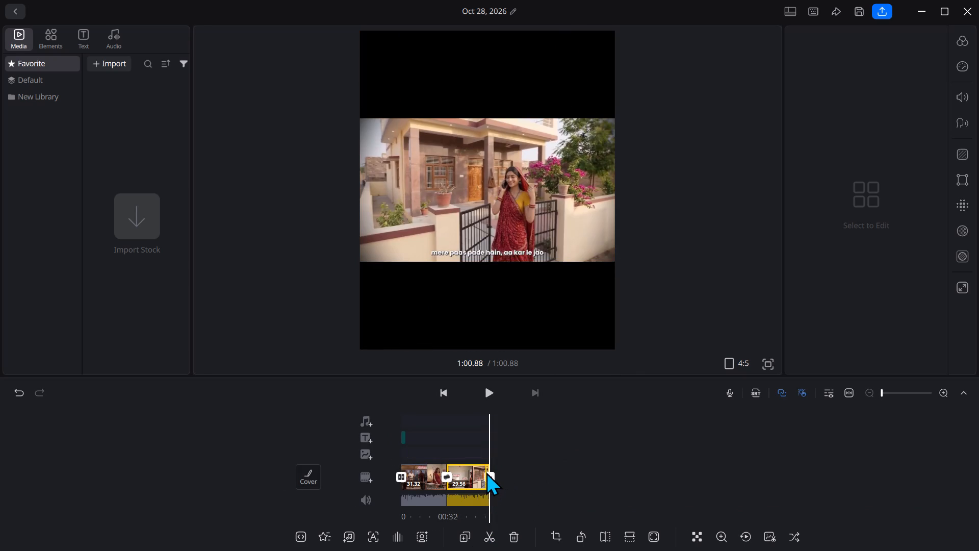
Apply the Black transition with a 0.8 duration at the end of the last clip.
left_click(491, 474)
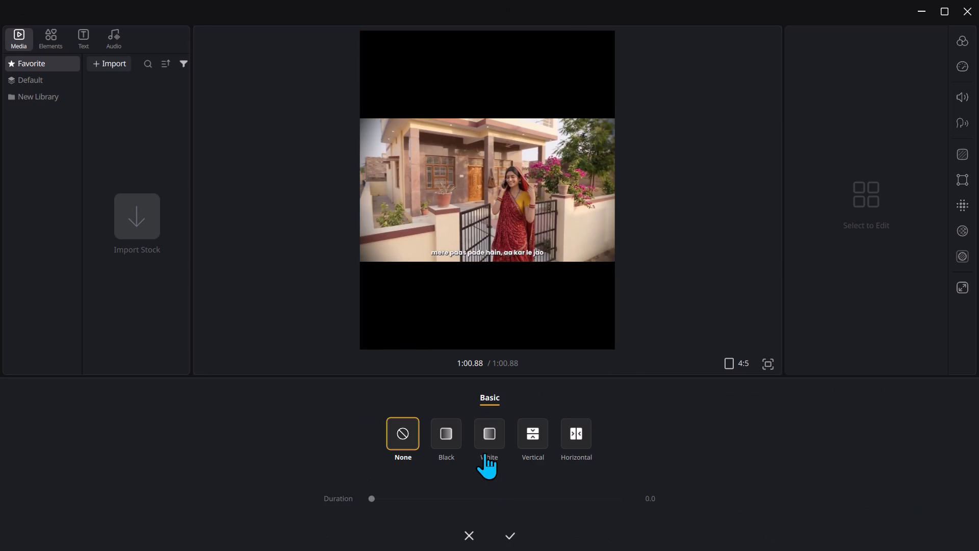
left_click(436, 441)
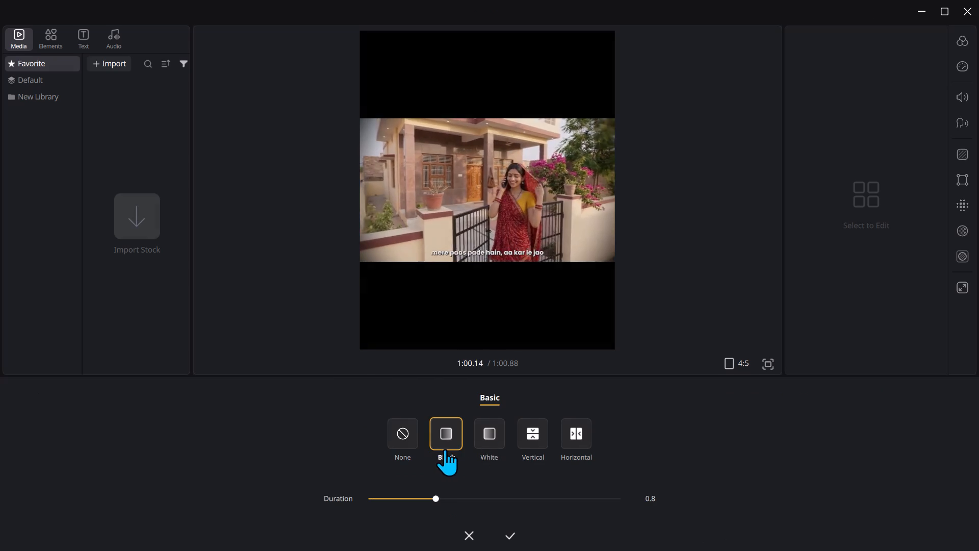
left_click(509, 533)
left_click(509, 531)
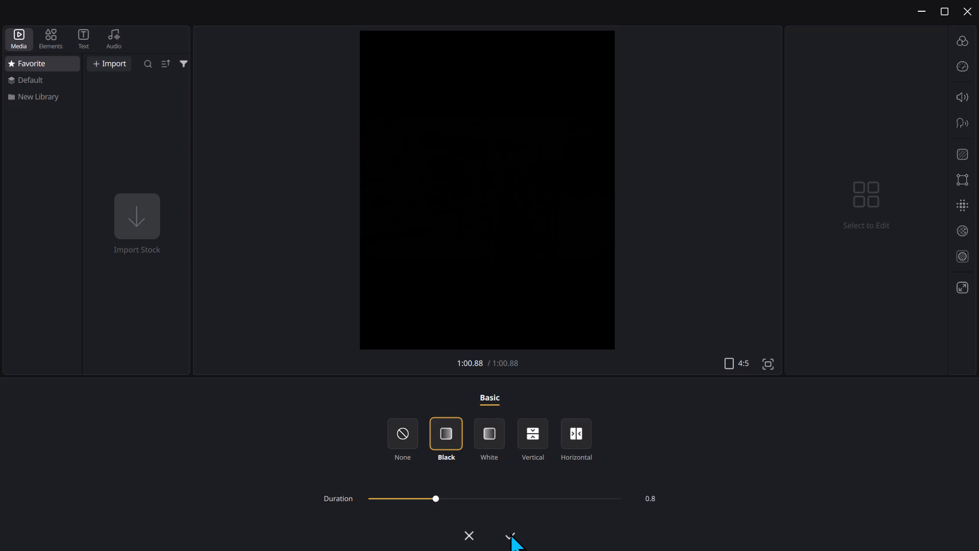
left_click(509, 532)
left_click_drag(829, 5, 830, 0)
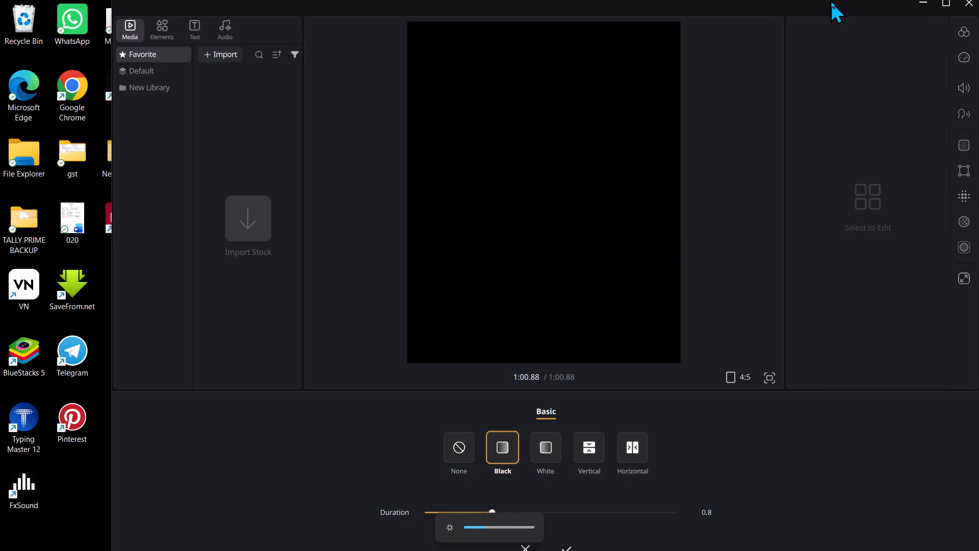
left_click_drag(830, 0, 888, 0)
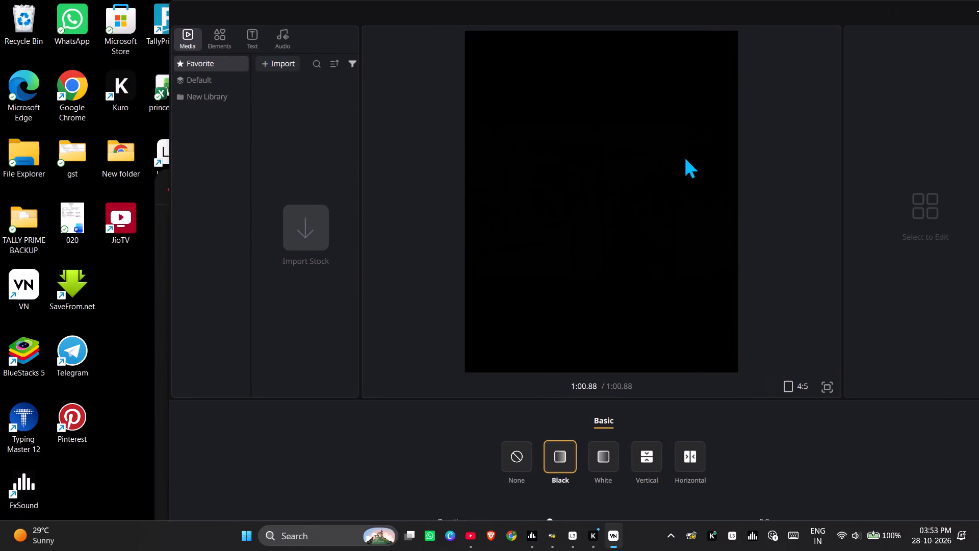
double_click(752, 7)
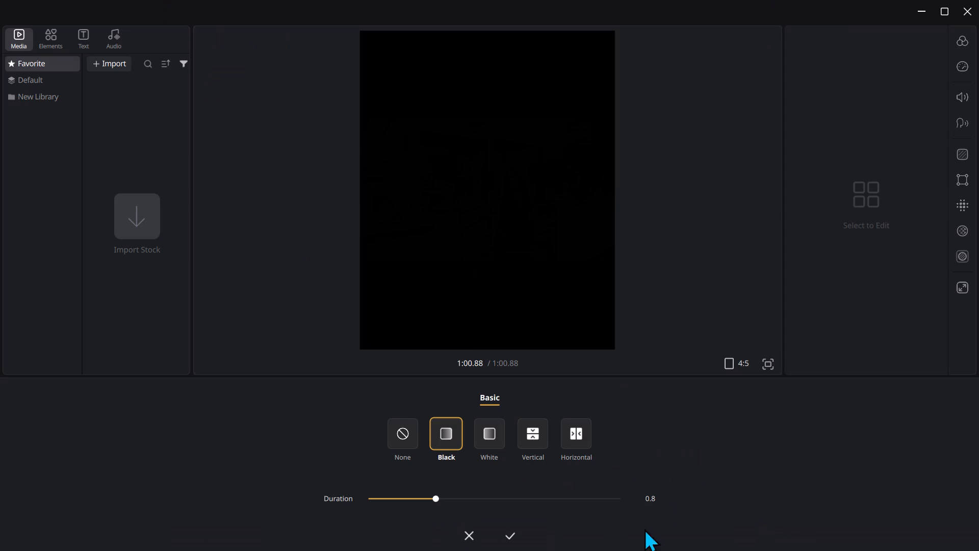
left_click(513, 532)
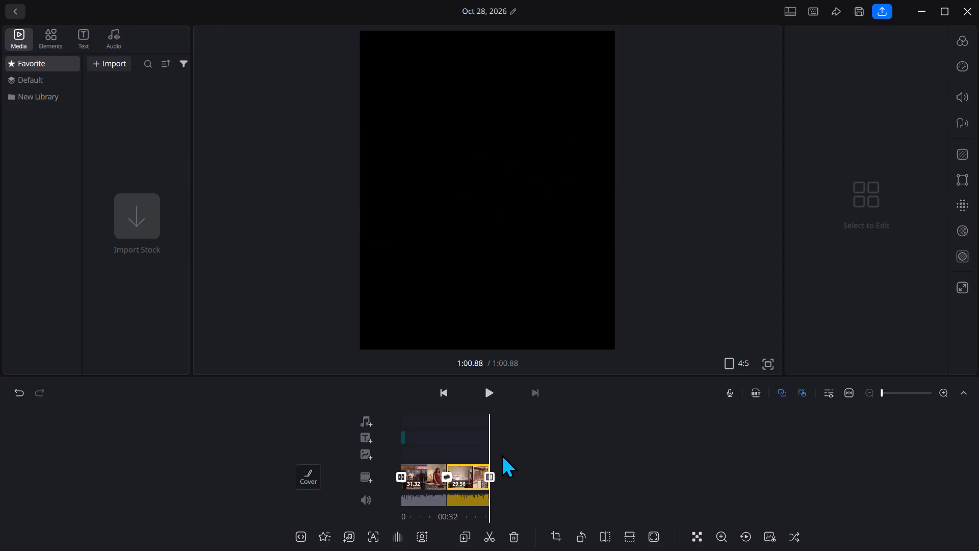
Move the playhead back to the start of the part 11 timeline.
left_click_drag(517, 473, 726, 395)
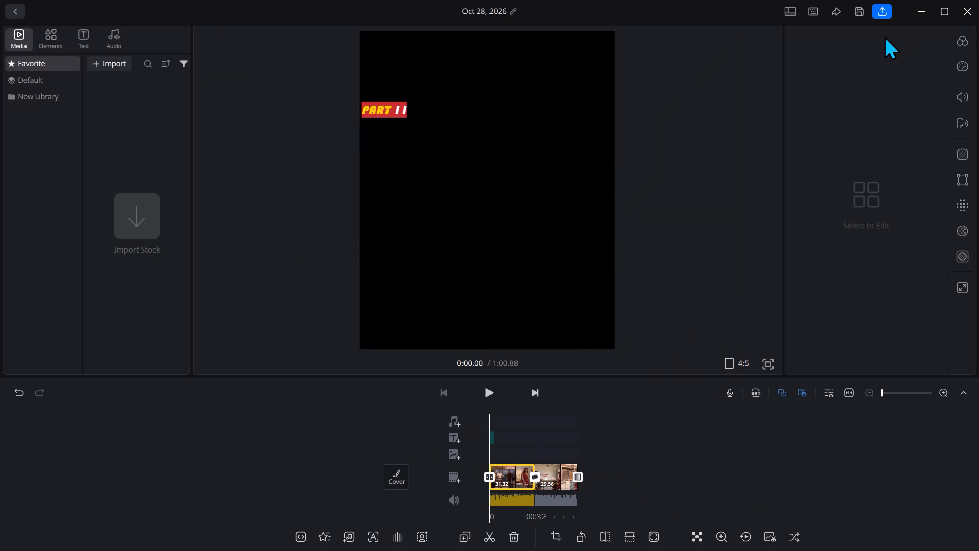
Export the part 11 video to the Downloads folder at automatic quality, 480p and 30 fps.
left_click(879, 5)
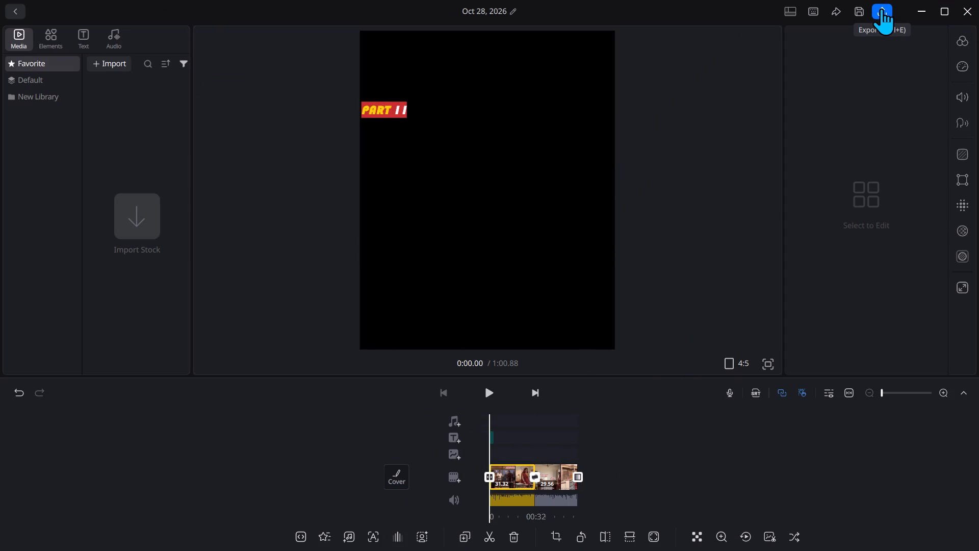
left_click(883, 12)
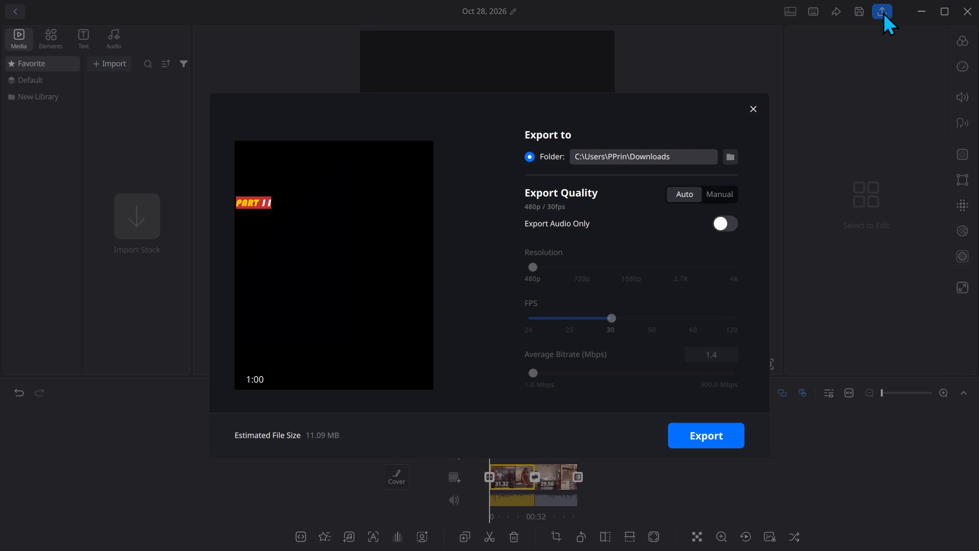
left_click(688, 443)
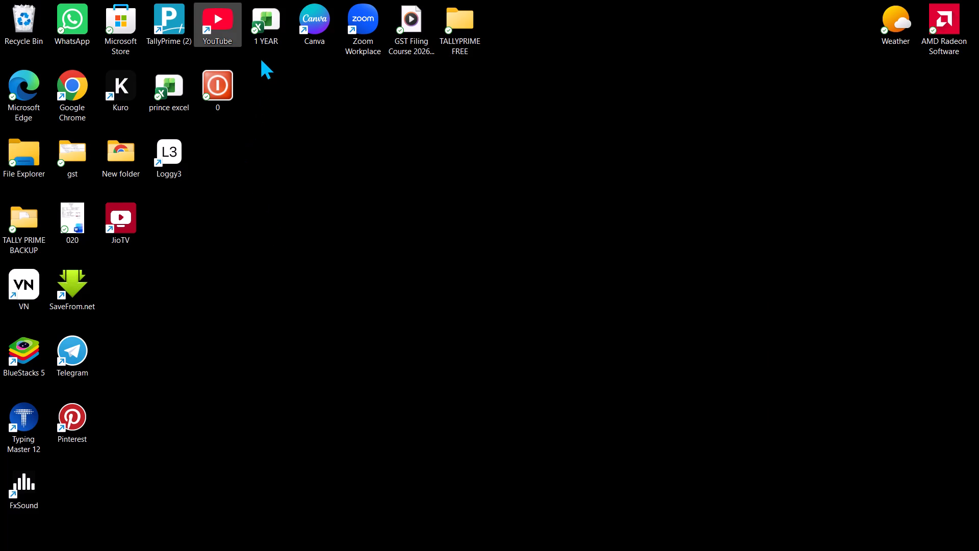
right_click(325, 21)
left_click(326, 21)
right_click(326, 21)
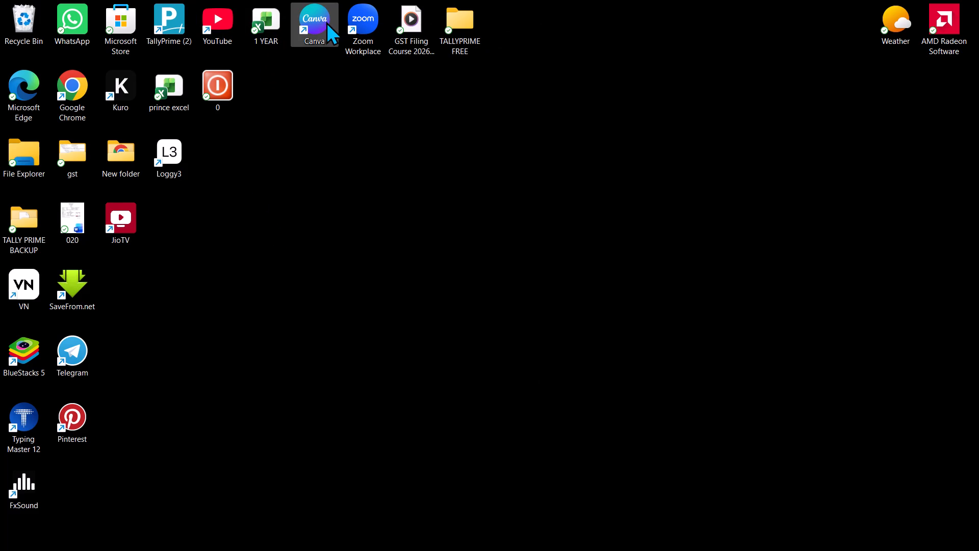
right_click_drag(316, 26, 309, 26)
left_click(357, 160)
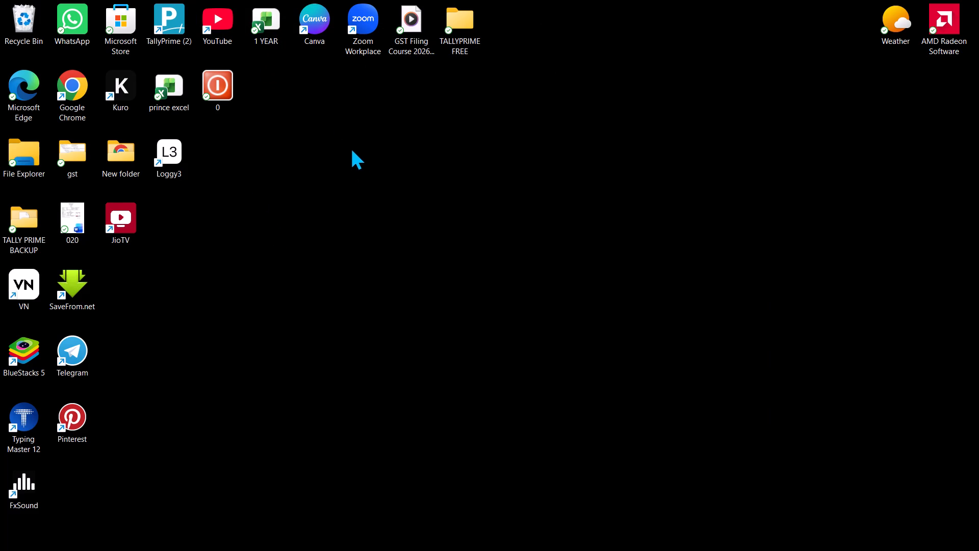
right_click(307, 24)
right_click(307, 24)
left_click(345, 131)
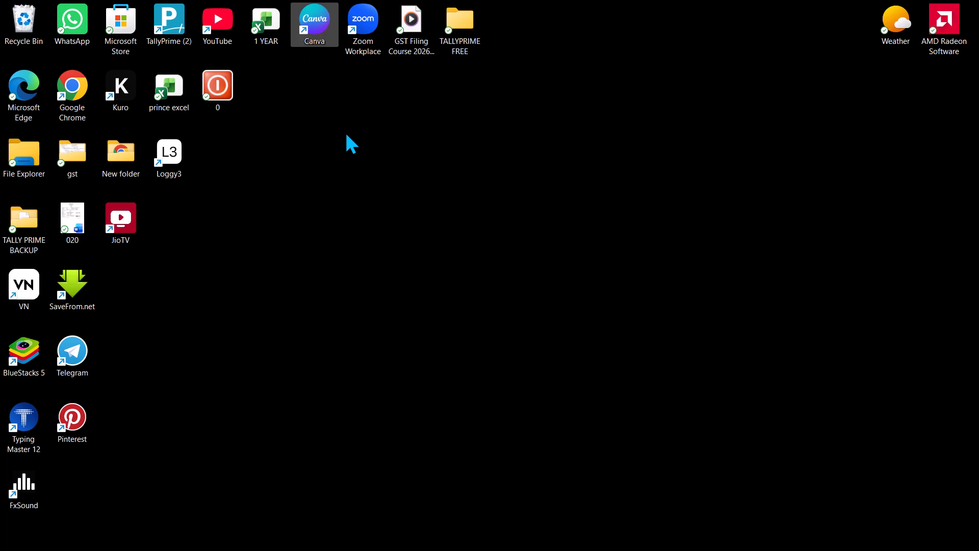